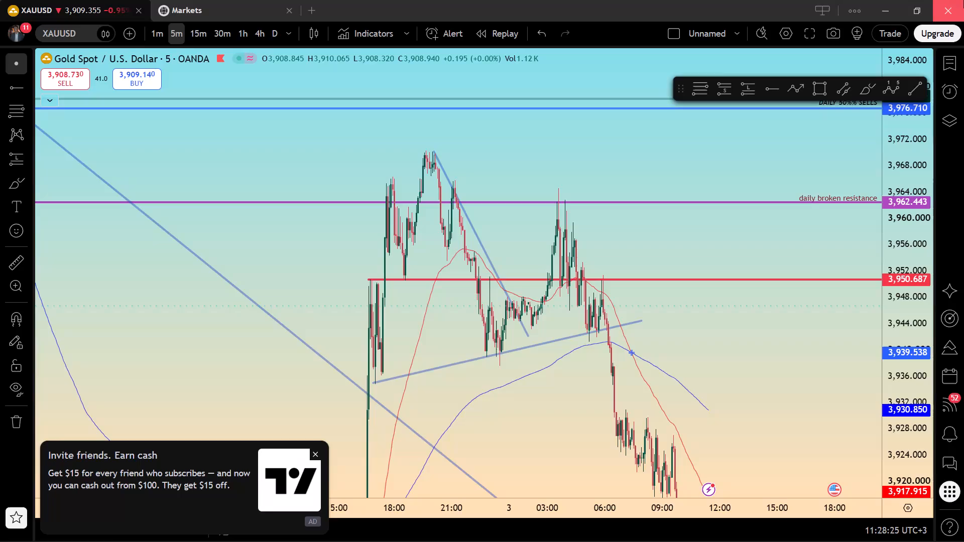
# Examine the XAUUSD 5-minute price action around the daily broken resistance, the 3,950.687 level and the rising trendline.
pyautogui.scroll(5, 901, 507)
pyautogui.moveTo(702, 541); pyautogui.dragTo(721, 541)
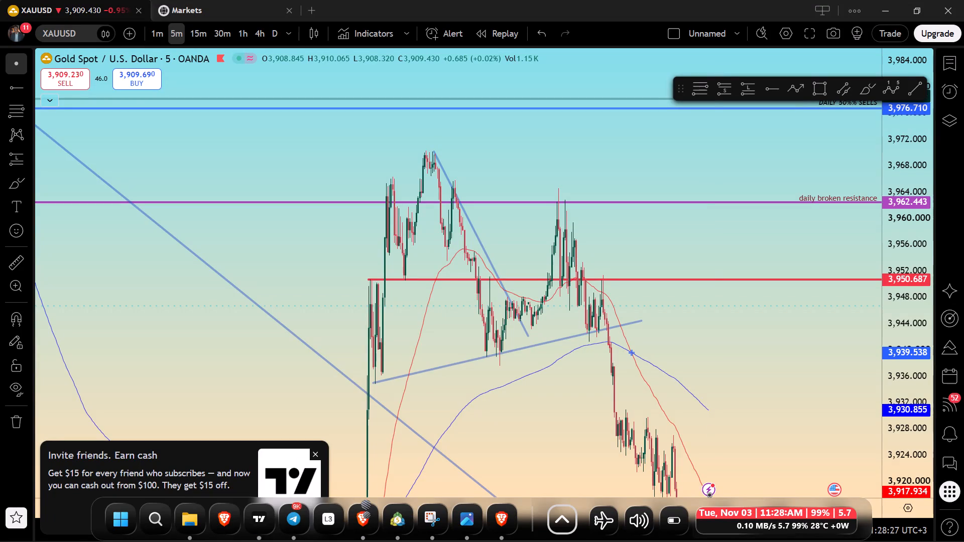
pyautogui.click(714, 408)
pyautogui.scroll(3, 715, 407)
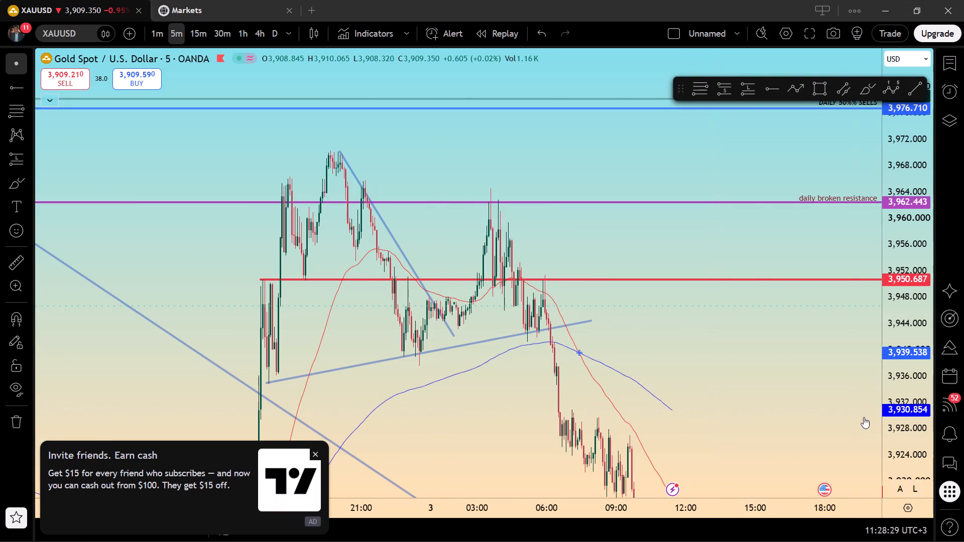
pyautogui.moveTo(754, 385); pyautogui.dragTo(882, 485)
pyautogui.scroll(2, 782, 455)
pyautogui.moveTo(781, 454); pyautogui.dragTo(905, 318)
pyautogui.scroll(4, 811, 340)
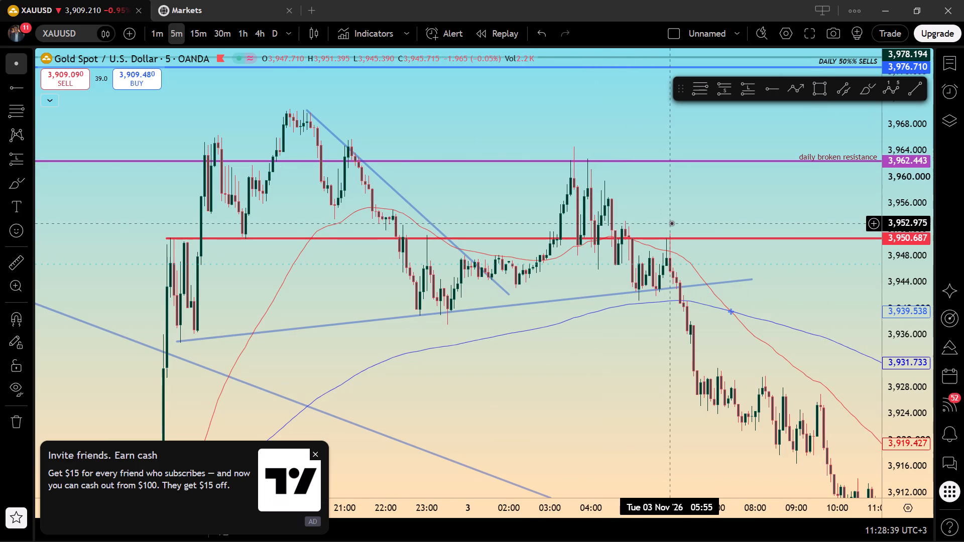
pyautogui.moveTo(780, 331); pyautogui.dragTo(571, 57)
pyautogui.moveTo(608, 158); pyautogui.dragTo(644, 351)
pyautogui.moveTo(638, 243); pyautogui.dragTo(651, 404)
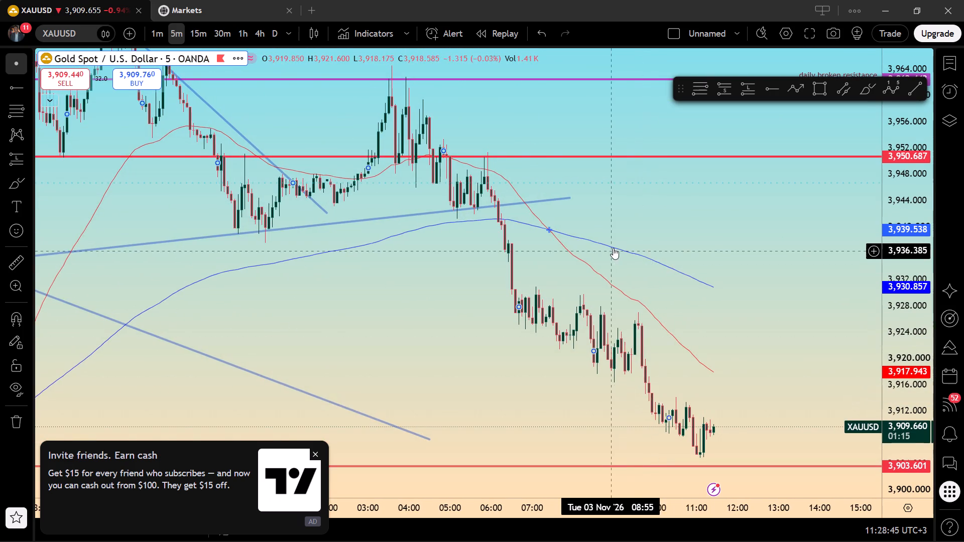
# Examine the sell-off below the rising trendline and moving averages down to the 3,903.601 support line.
pyautogui.scroll(-4, 613, 248)
pyautogui.moveTo(610, 257); pyautogui.dragTo(562, 242)
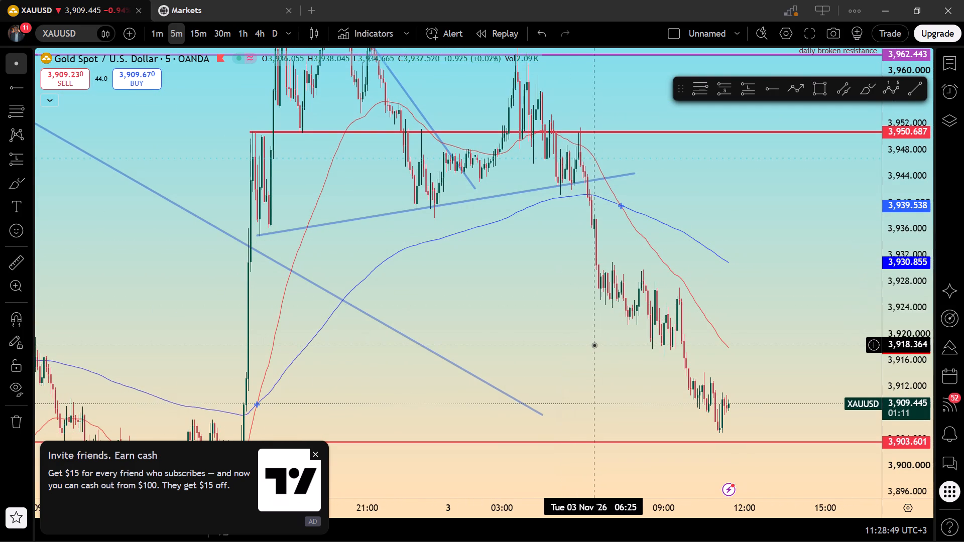
pyautogui.moveTo(593, 344); pyautogui.dragTo(592, 356)
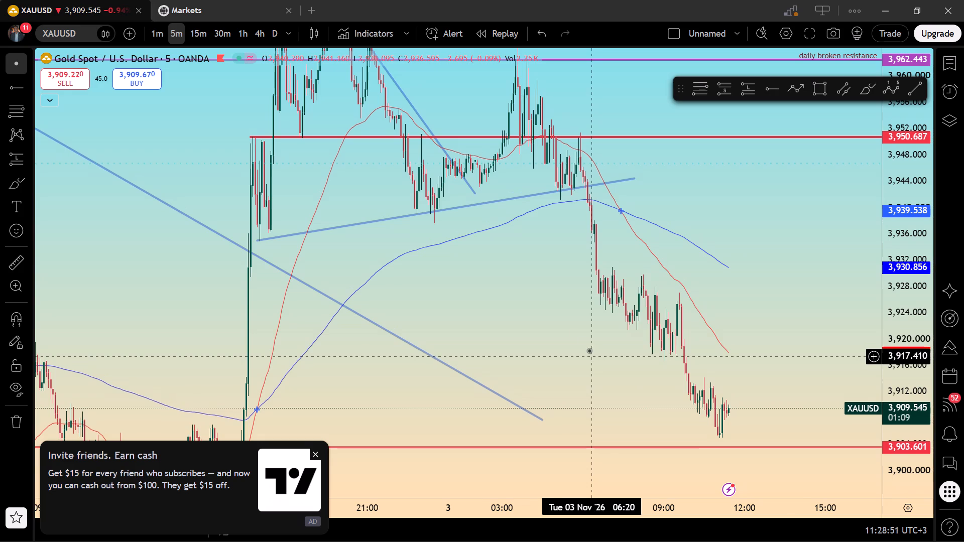
pyautogui.scroll(-1, 576, 333)
pyautogui.scroll(7, 576, 333)
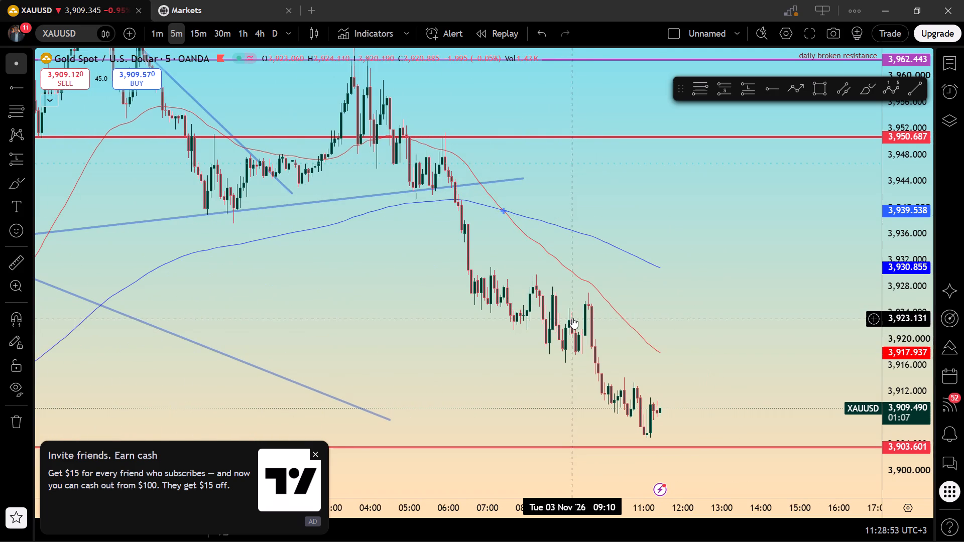
pyautogui.scroll(2, 579, 297)
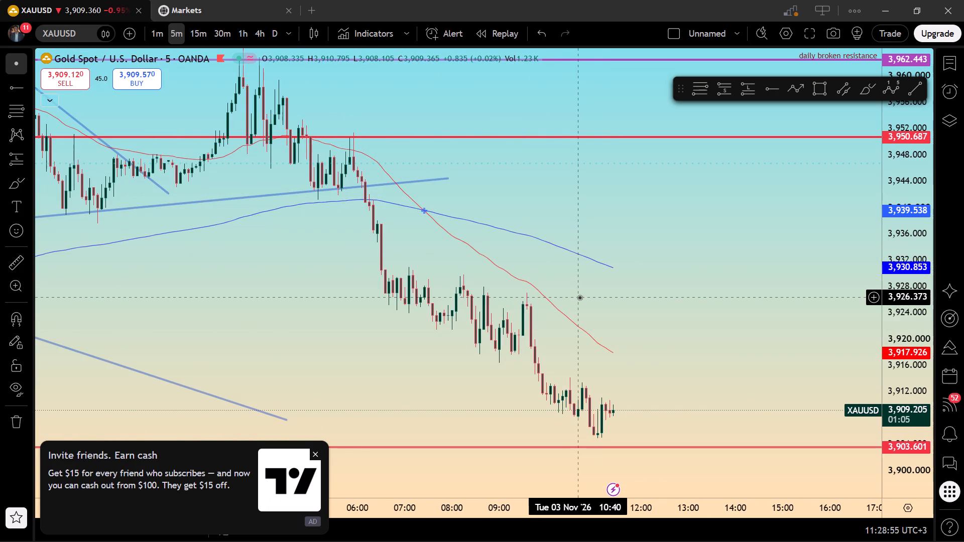
pyautogui.moveTo(598, 384); pyautogui.dragTo(594, 378)
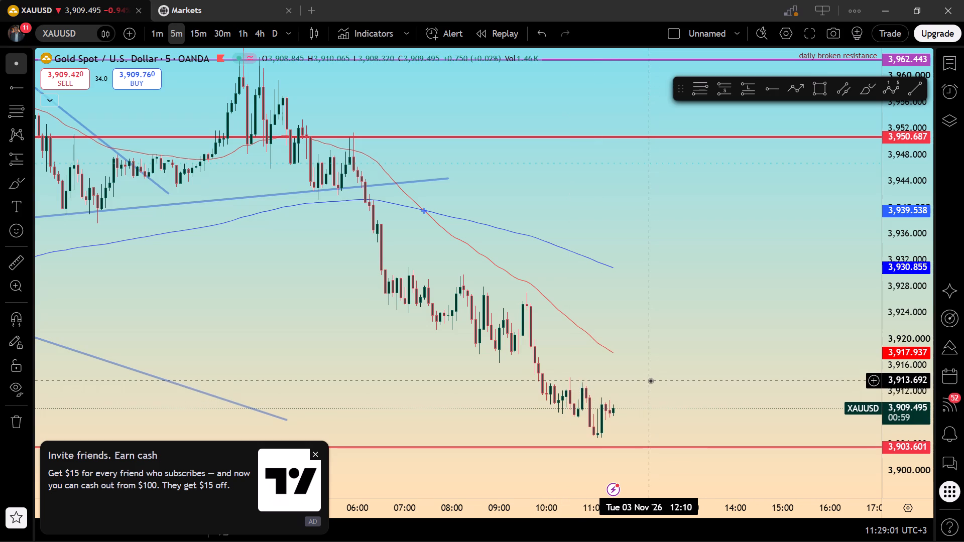
pyautogui.scroll(-3, 650, 379)
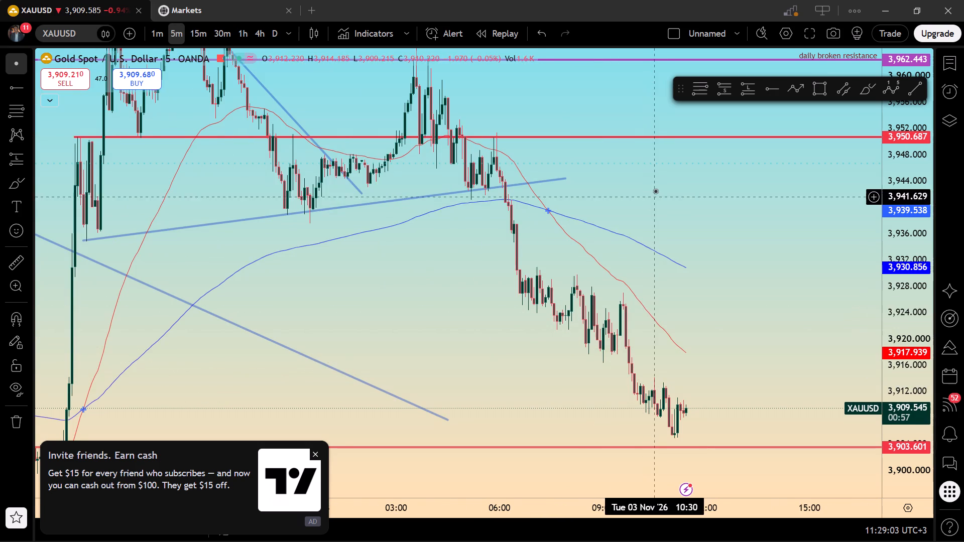
pyautogui.moveTo(655, 191); pyautogui.dragTo(644, 227)
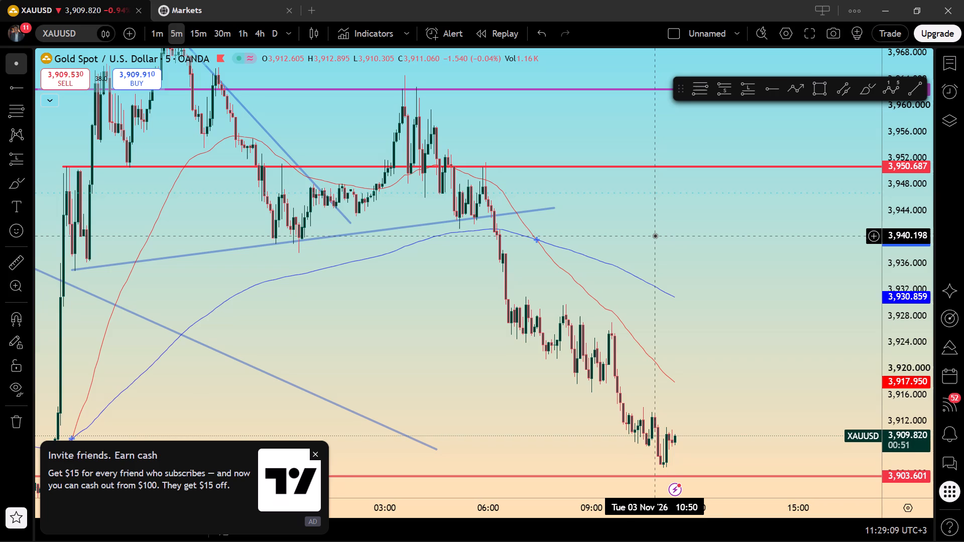
pyautogui.scroll(-2, 791, 210)
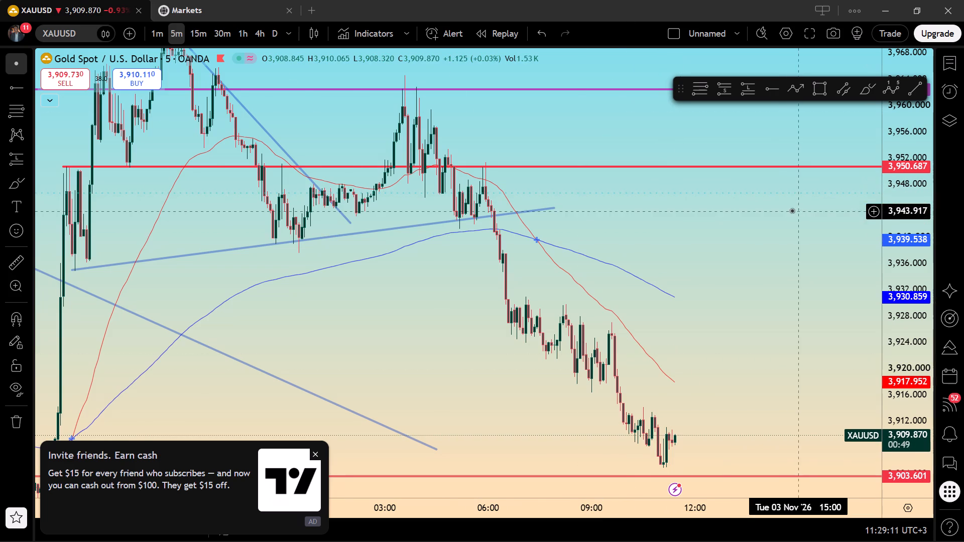
pyautogui.scroll(3, 785, 213)
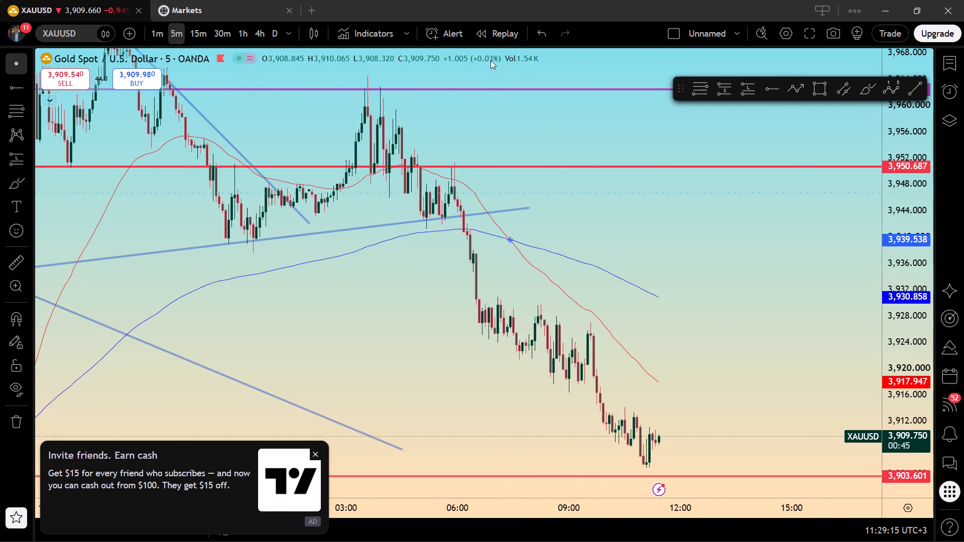
# Examine more closely the price swings between the daily broken resistance, the 3,950.687 line and the rising trendline.
pyautogui.moveTo(605, 305); pyautogui.dragTo(799, 473)
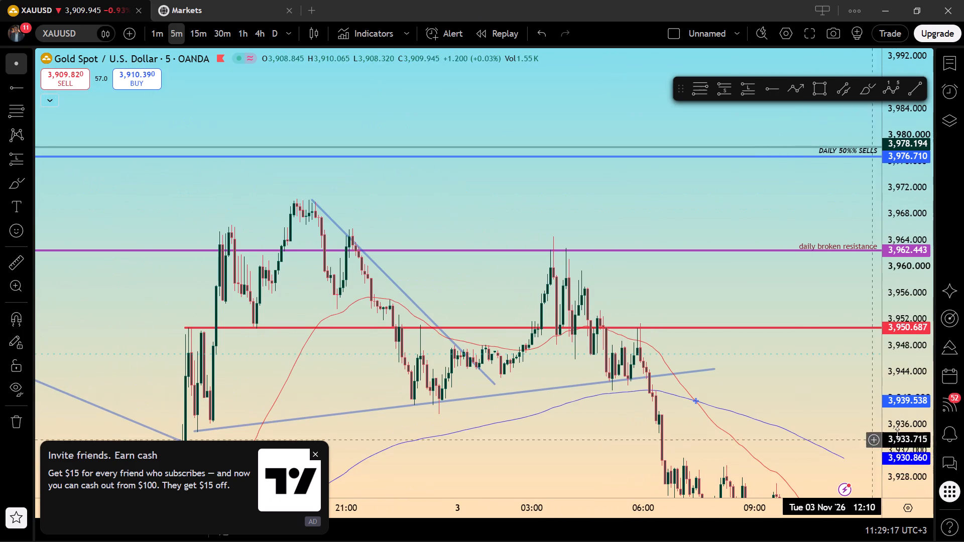
pyautogui.moveTo(899, 432); pyautogui.dragTo(846, 294)
pyautogui.scroll(3, 776, 296)
pyautogui.moveTo(662, 289); pyautogui.dragTo(680, 267)
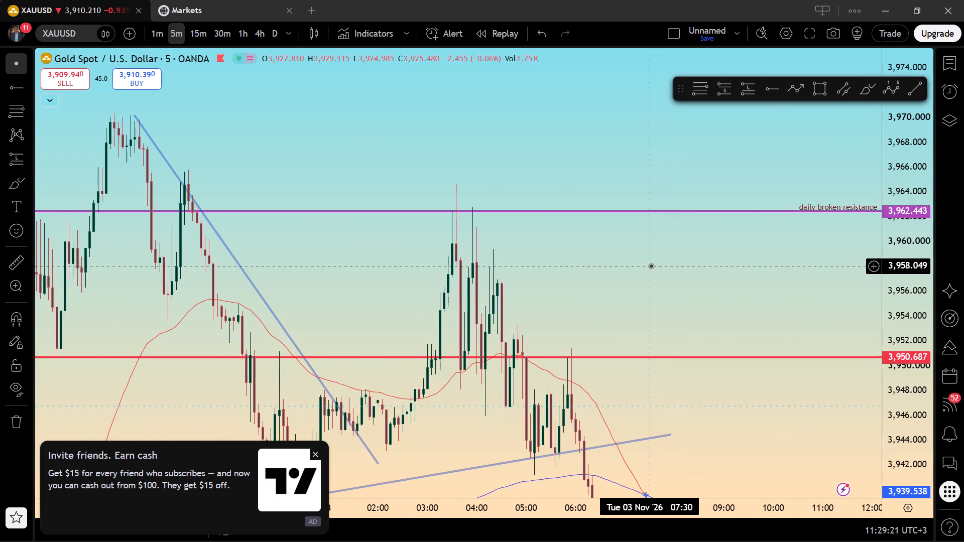
pyautogui.scroll(-2, 651, 265)
pyautogui.moveTo(658, 273); pyautogui.dragTo(632, 215)
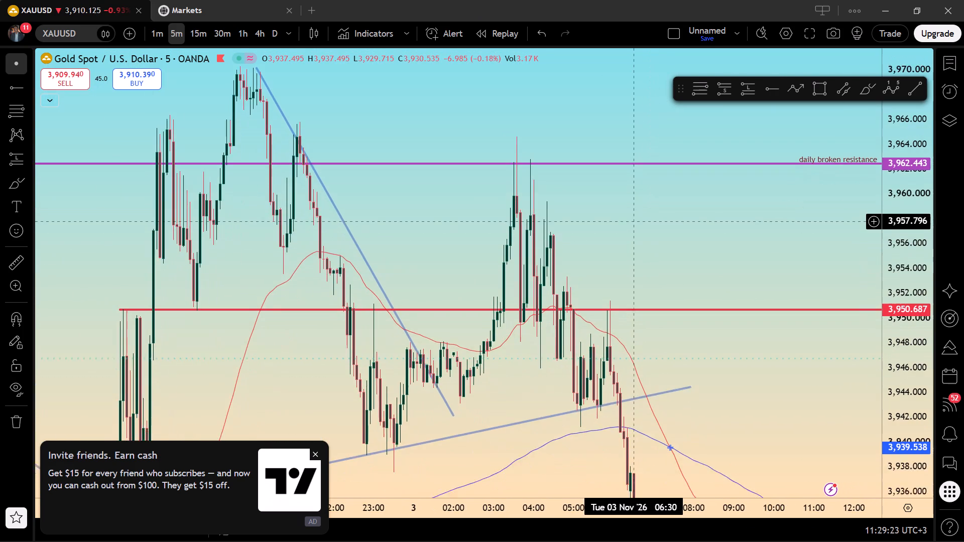
pyautogui.moveTo(632, 215); pyautogui.dragTo(618, 145)
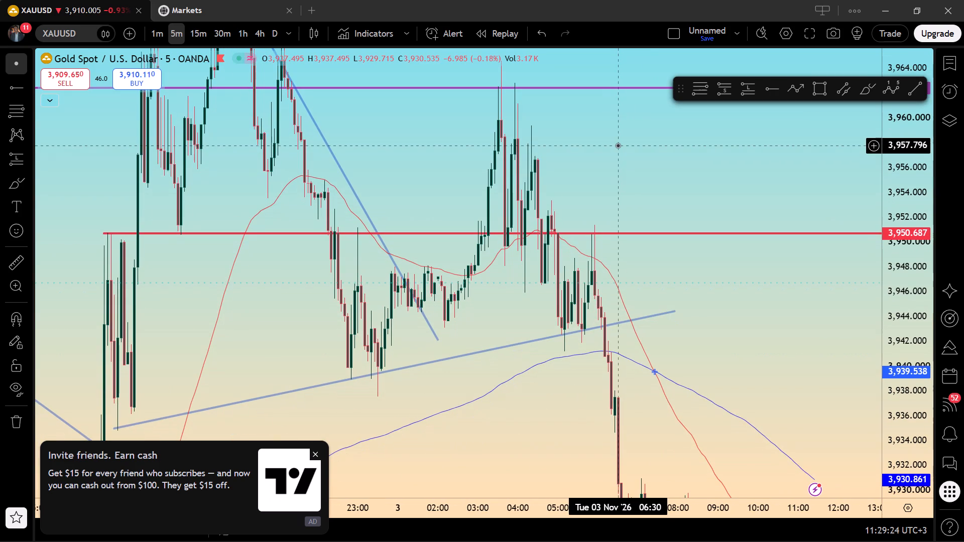
pyautogui.scroll(2, 648, 333)
pyautogui.click(647, 332)
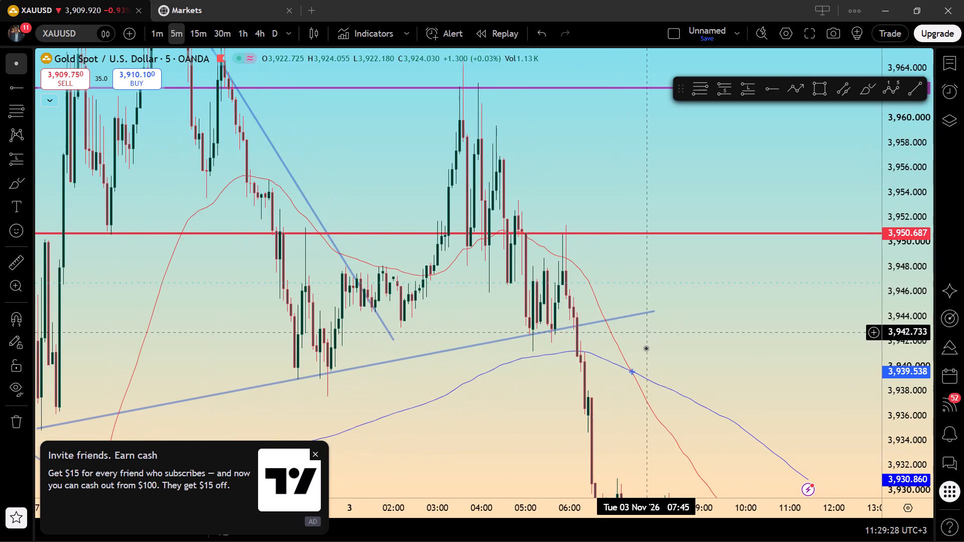
pyautogui.scroll(3, 643, 348)
pyautogui.moveTo(626, 348); pyautogui.dragTo(842, 288)
pyautogui.scroll(-1, 817, 290)
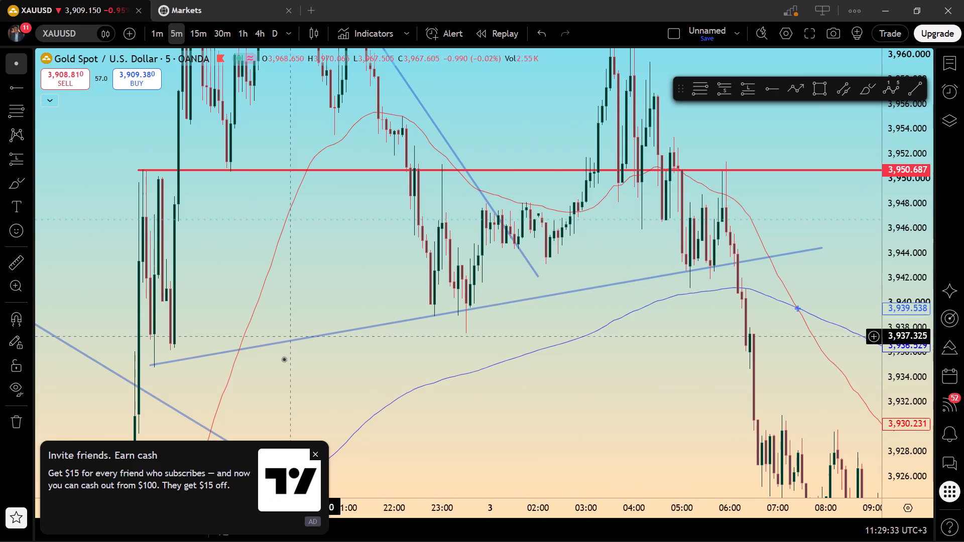
# Close the invite-friends advertisement covering the chart.
pyautogui.click(315, 453)
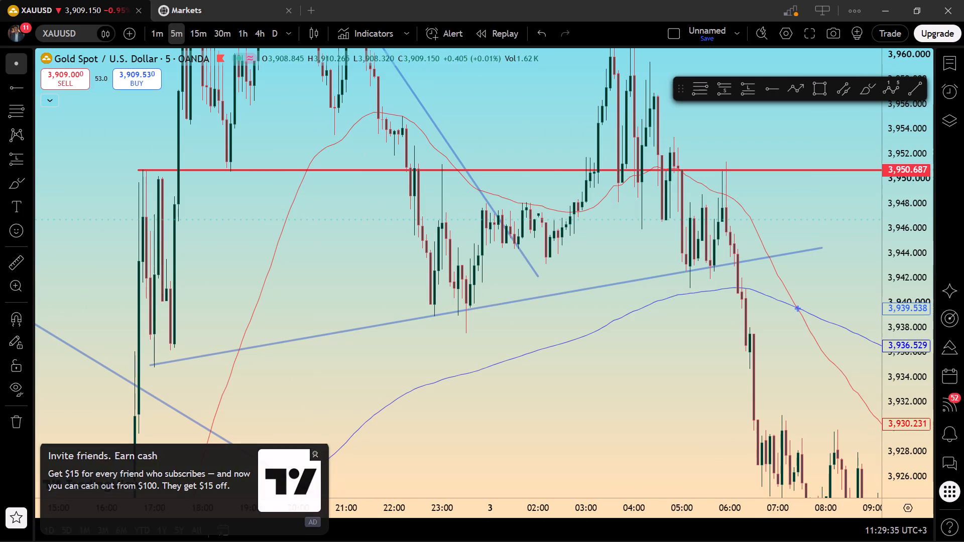
# Delete the steep descending trendline that starts at the swing high near 3,970 and ends near 3,942.
pyautogui.moveTo(326, 367); pyautogui.dragTo(332, 409)
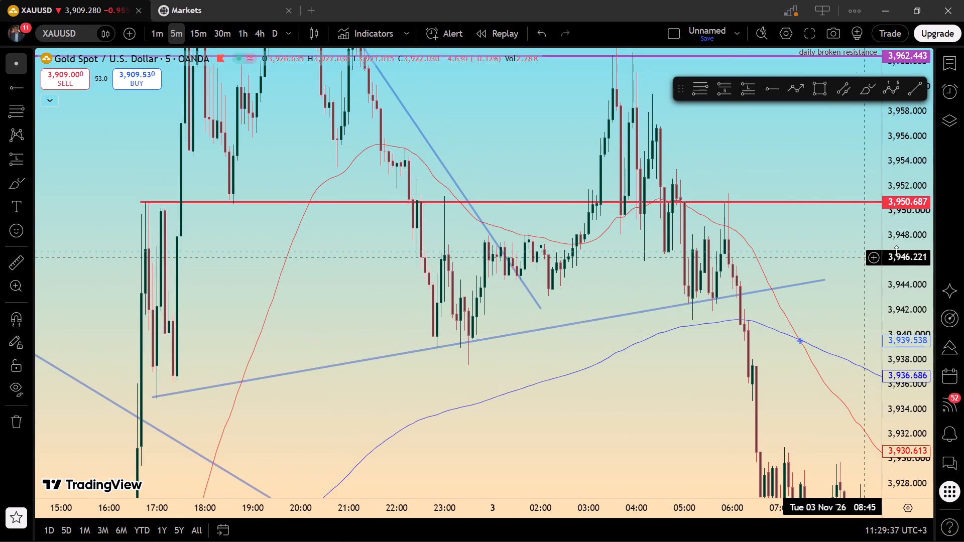
pyautogui.moveTo(914, 253); pyautogui.dragTo(877, 409)
pyautogui.moveTo(846, 392); pyautogui.dragTo(768, 430)
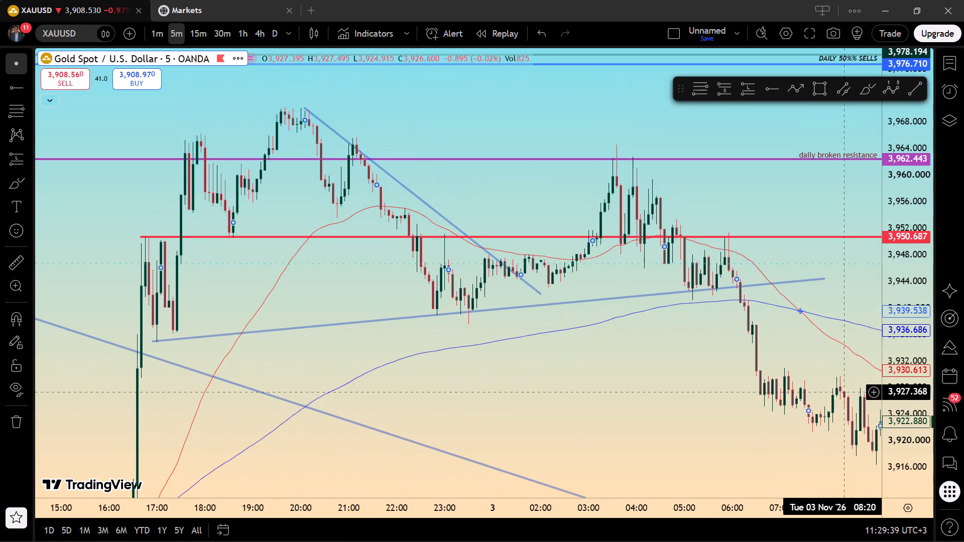
pyautogui.moveTo(768, 430); pyautogui.dragTo(731, 436)
pyautogui.scroll(-4, 726, 427)
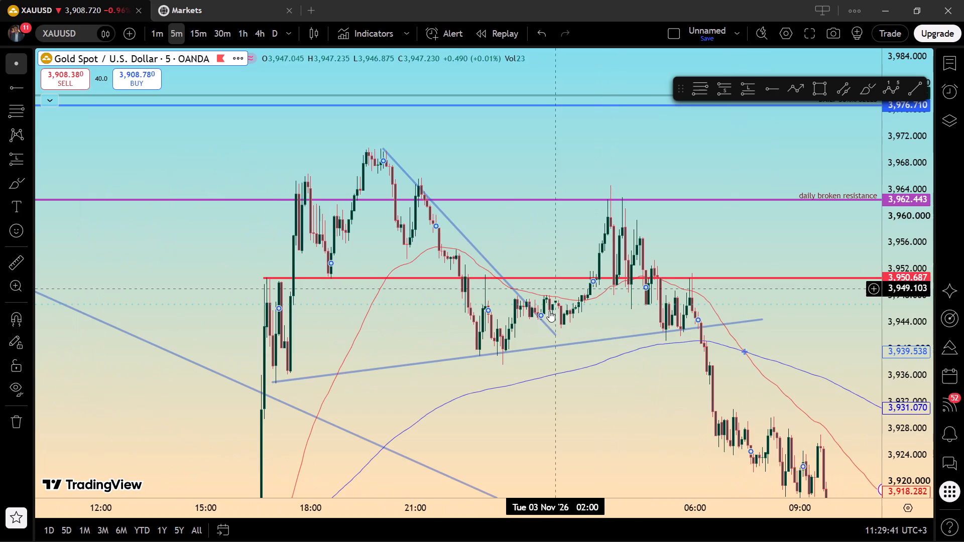
pyautogui.click(545, 326)
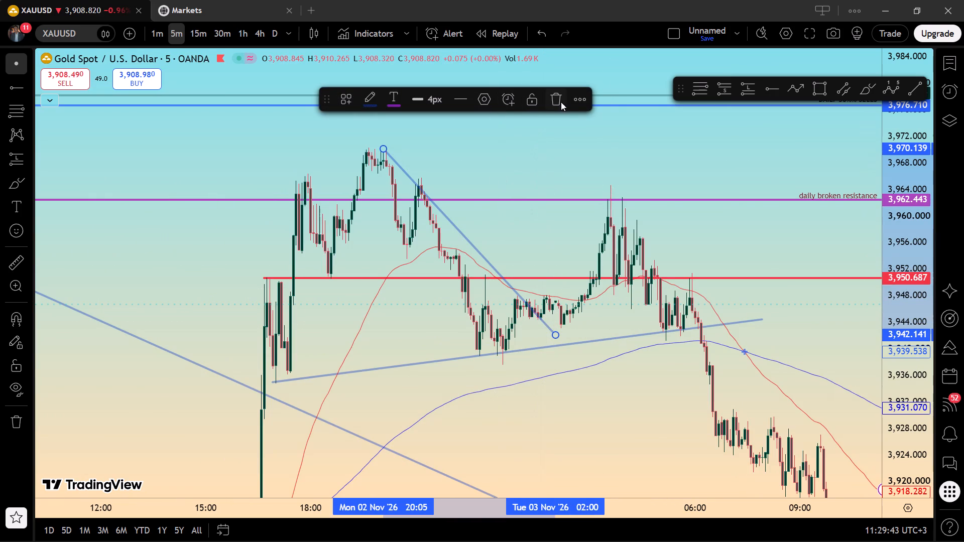
pyautogui.click(570, 99)
pyautogui.click(560, 101)
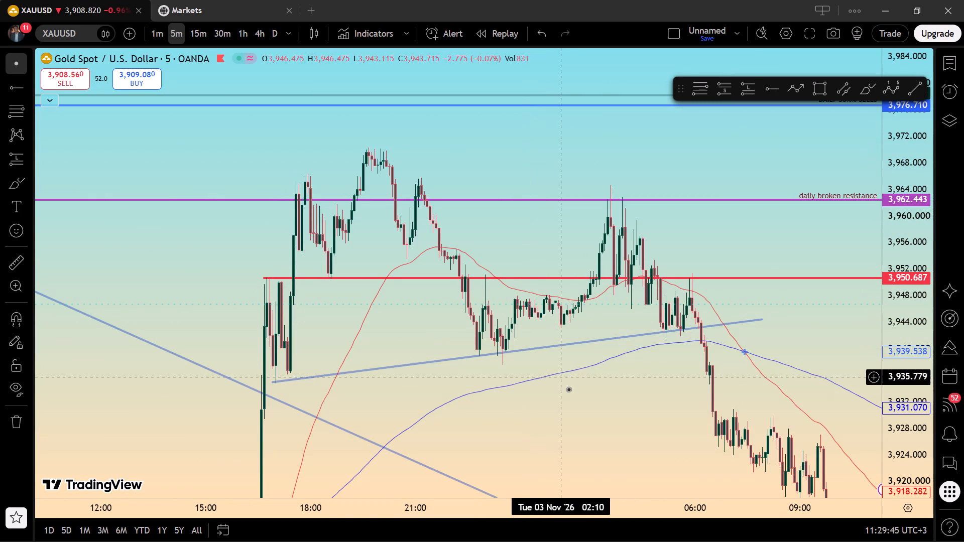
# Examine the 5-minute decline and the support levels beneath it at 3,903.601, 3,893.192 and 3,890.204.
pyautogui.moveTo(566, 389); pyautogui.dragTo(541, 382)
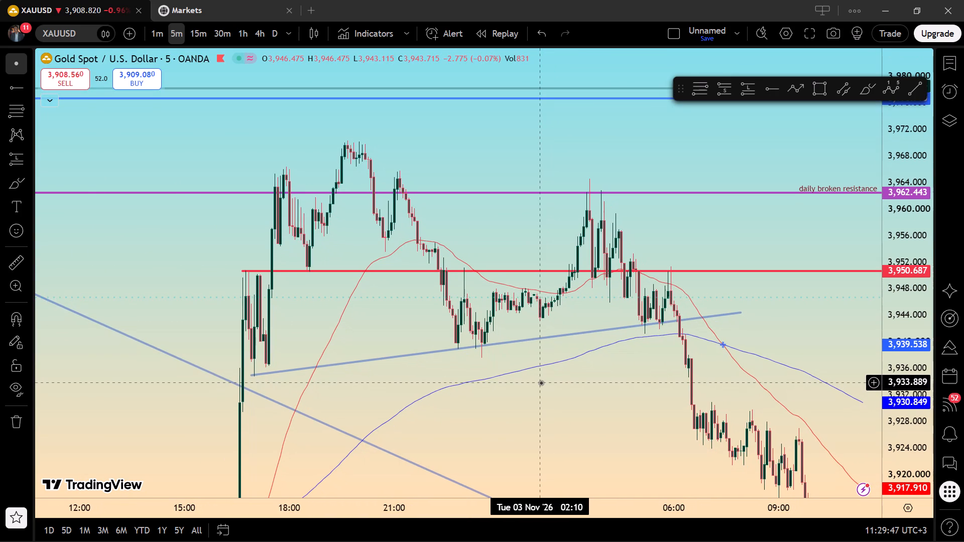
pyautogui.scroll(-1, 535, 372)
pyautogui.moveTo(537, 377); pyautogui.dragTo(401, 340)
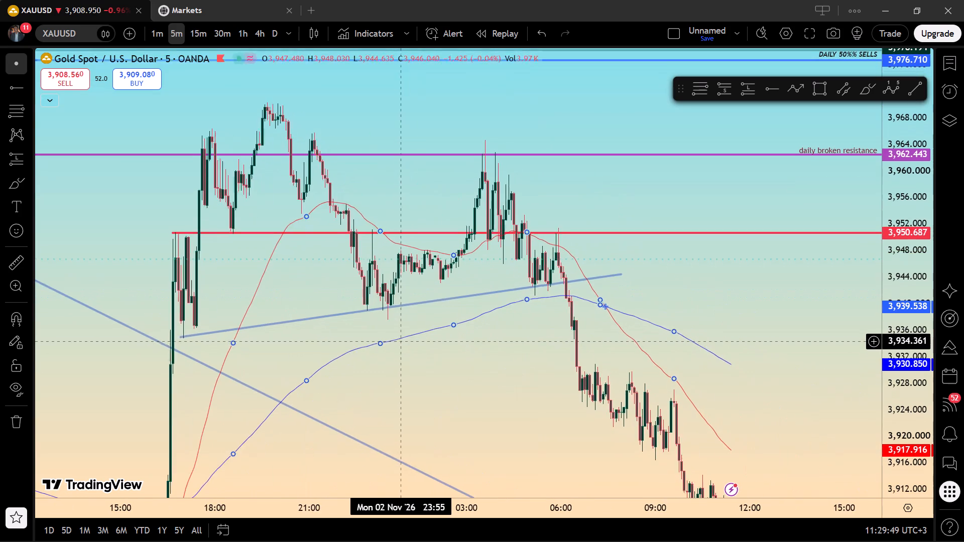
pyautogui.moveTo(401, 340); pyautogui.dragTo(374, 291)
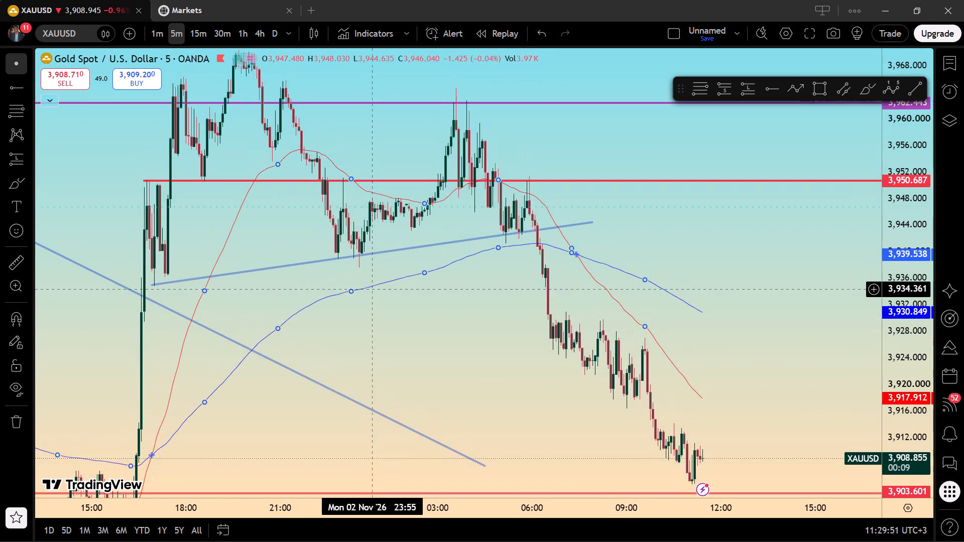
pyautogui.moveTo(374, 291); pyautogui.dragTo(372, 289)
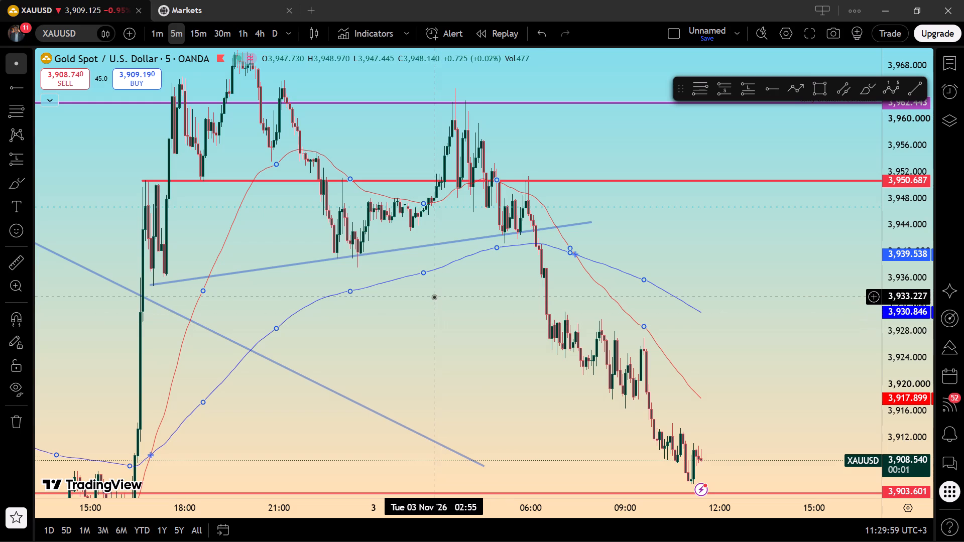
pyautogui.moveTo(483, 381); pyautogui.dragTo(515, 218)
pyautogui.scroll(-4, 538, 236)
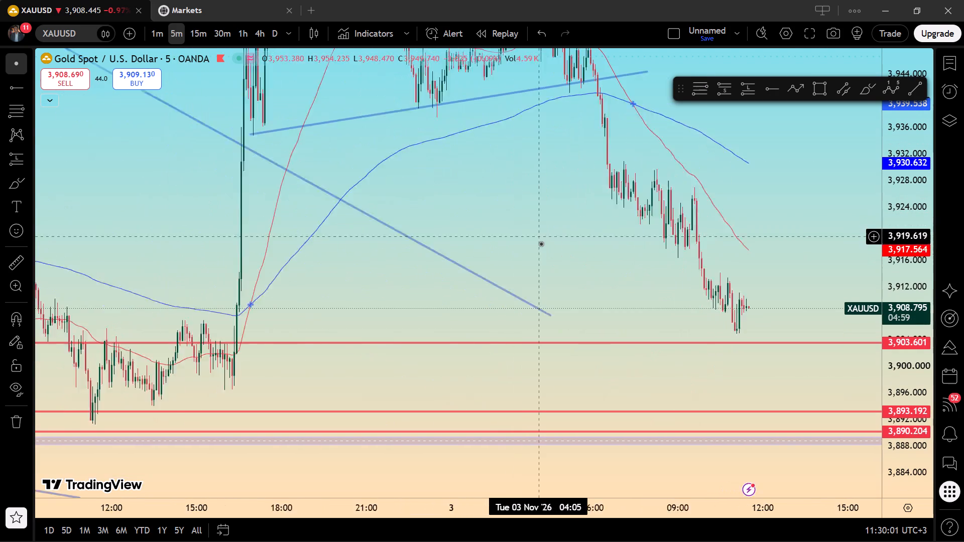
pyautogui.scroll(-2, 761, 530)
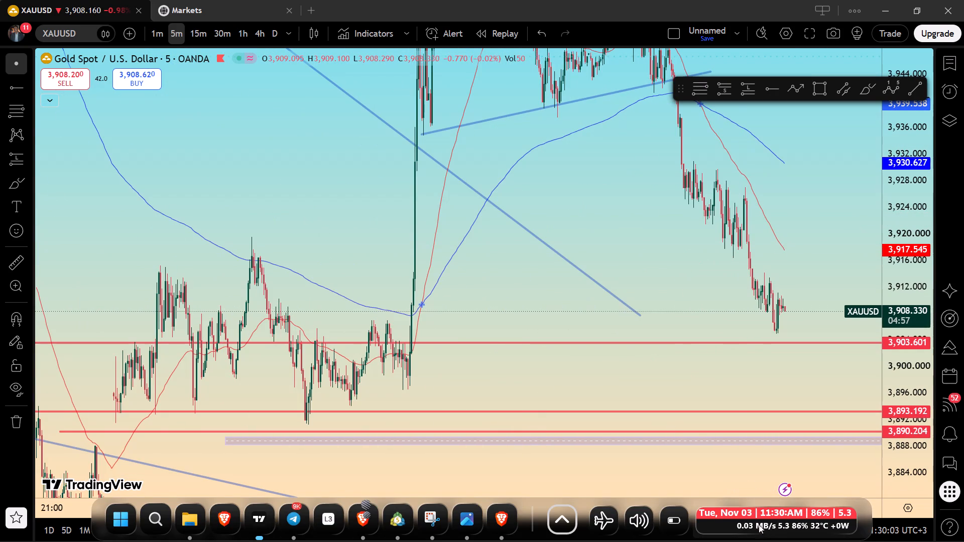
# Move the narrow shaded horizontal channel up to about 3,898, and back down below the 3,890.204 support line.
pyautogui.moveTo(704, 441); pyautogui.dragTo(554, 374)
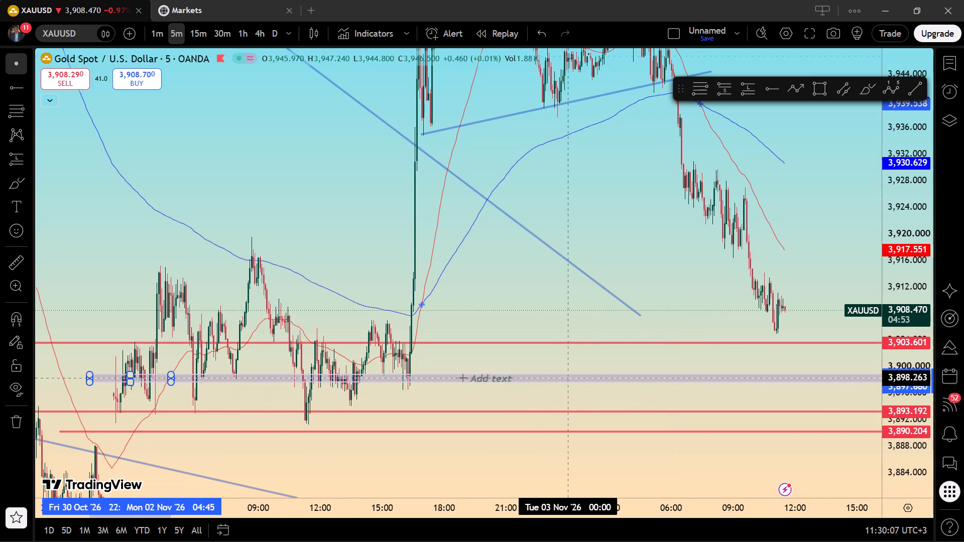
pyautogui.moveTo(554, 374); pyautogui.dragTo(544, 467)
# Examine the 5-minute price action between the 3,962.443 and 3,950.687 resistances and the 3,903.601 support.
pyautogui.scroll(2, 569, 316)
pyautogui.moveTo(714, 250); pyautogui.dragTo(677, 348)
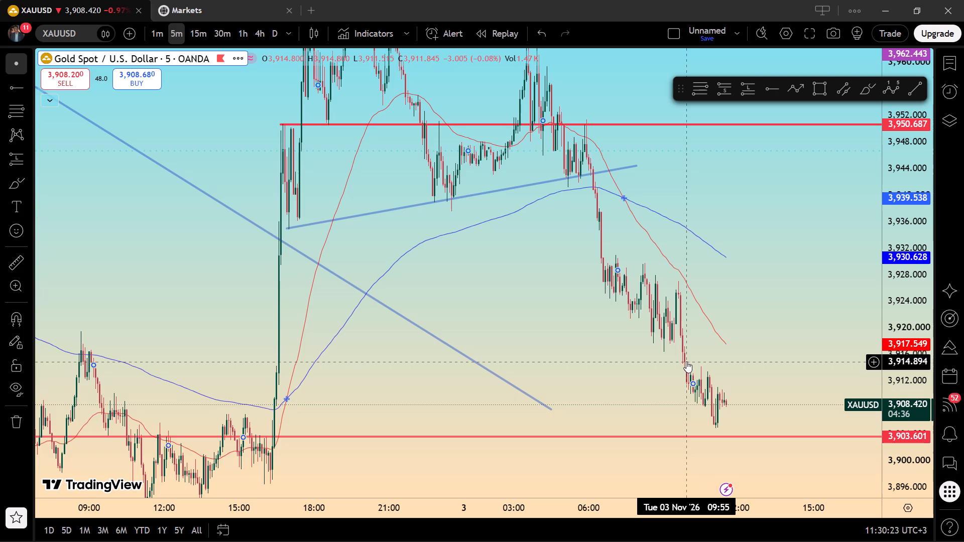
pyautogui.click(716, 442)
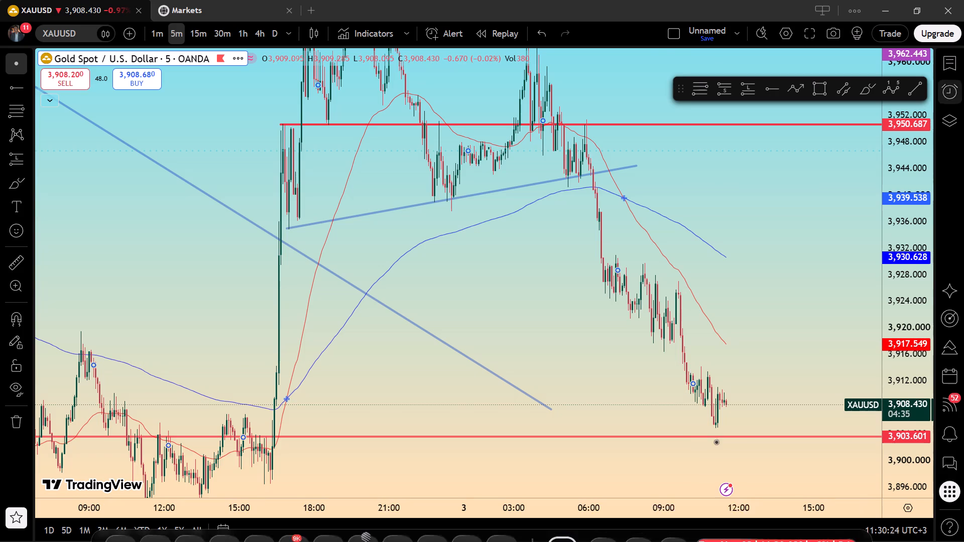
pyautogui.moveTo(671, 340); pyautogui.dragTo(660, 418)
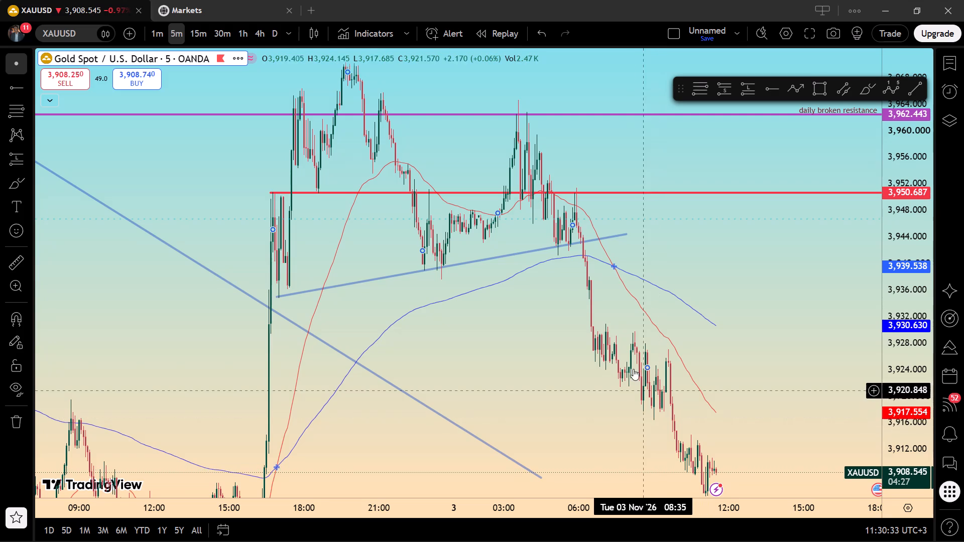
pyautogui.moveTo(633, 369); pyautogui.dragTo(633, 394)
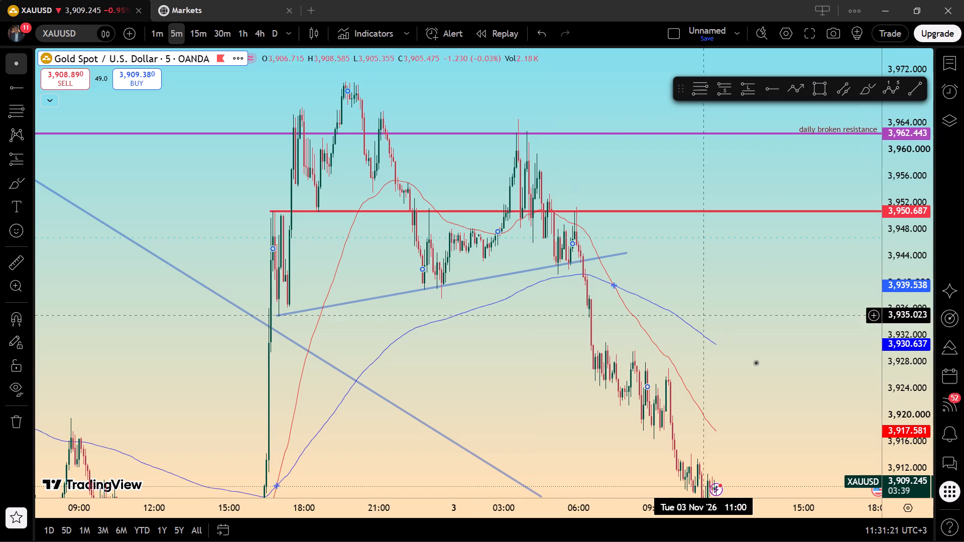
pyautogui.moveTo(762, 369); pyautogui.dragTo(712, 299)
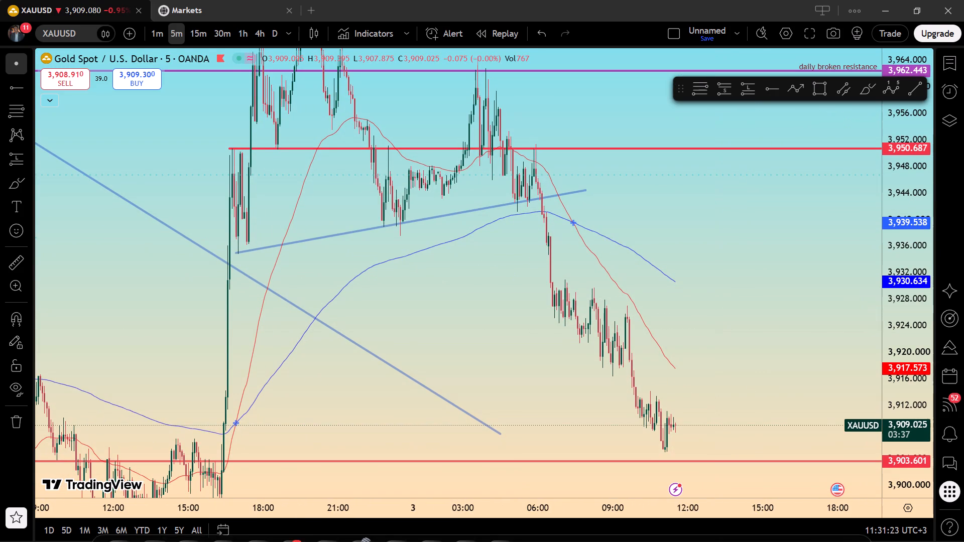
pyautogui.scroll(5, 706, 181)
pyautogui.scroll(1, 622, 201)
pyautogui.scroll(-4, 616, 205)
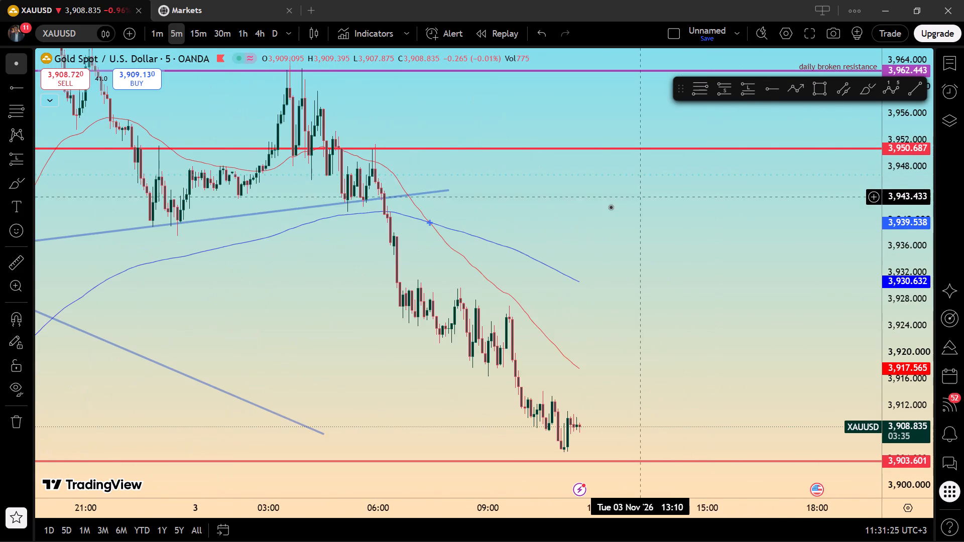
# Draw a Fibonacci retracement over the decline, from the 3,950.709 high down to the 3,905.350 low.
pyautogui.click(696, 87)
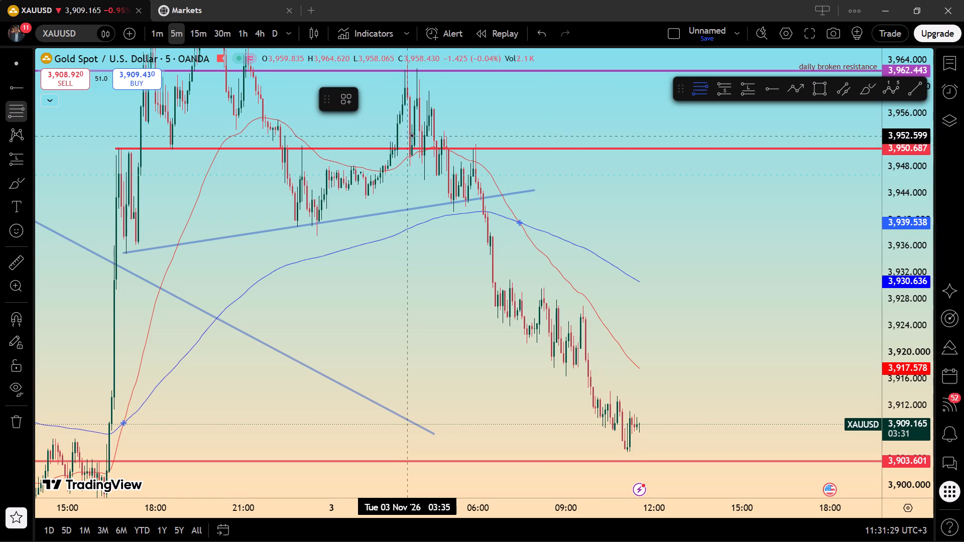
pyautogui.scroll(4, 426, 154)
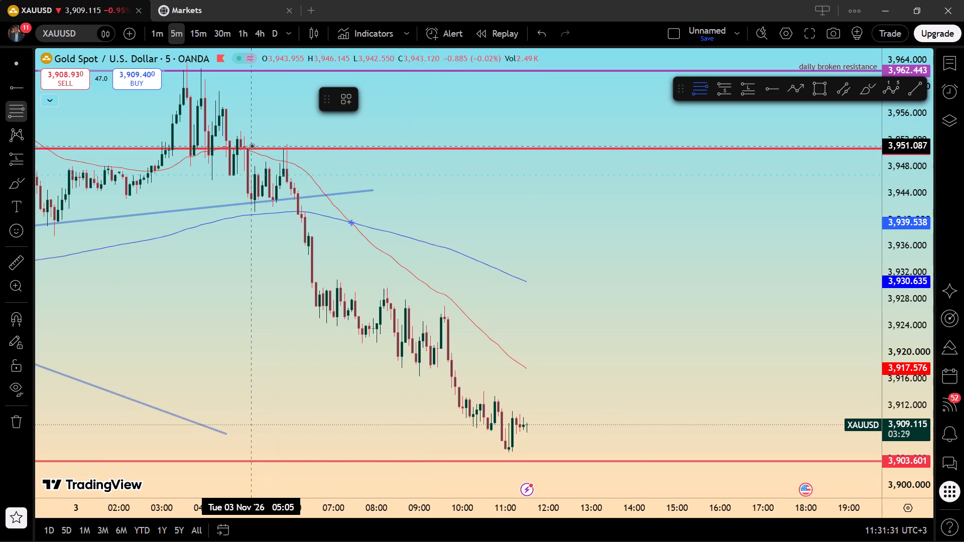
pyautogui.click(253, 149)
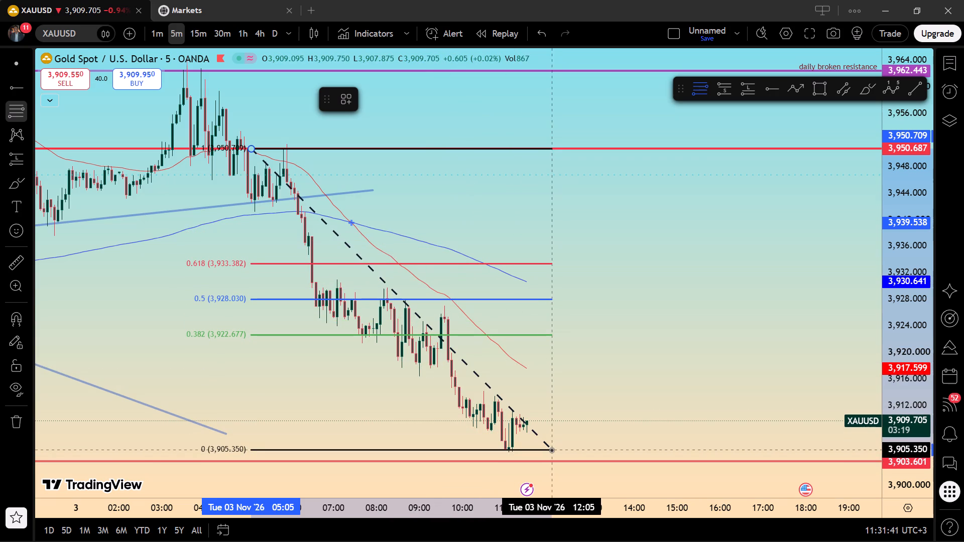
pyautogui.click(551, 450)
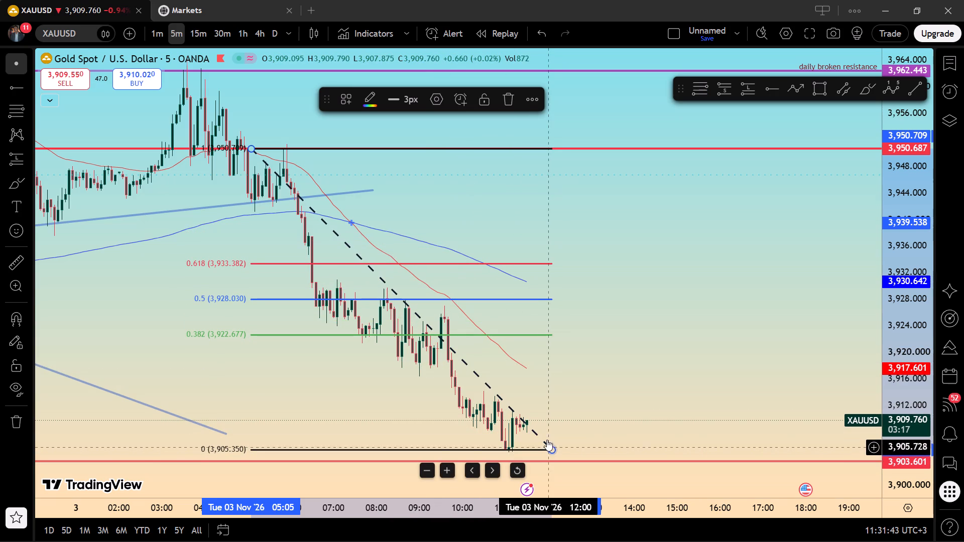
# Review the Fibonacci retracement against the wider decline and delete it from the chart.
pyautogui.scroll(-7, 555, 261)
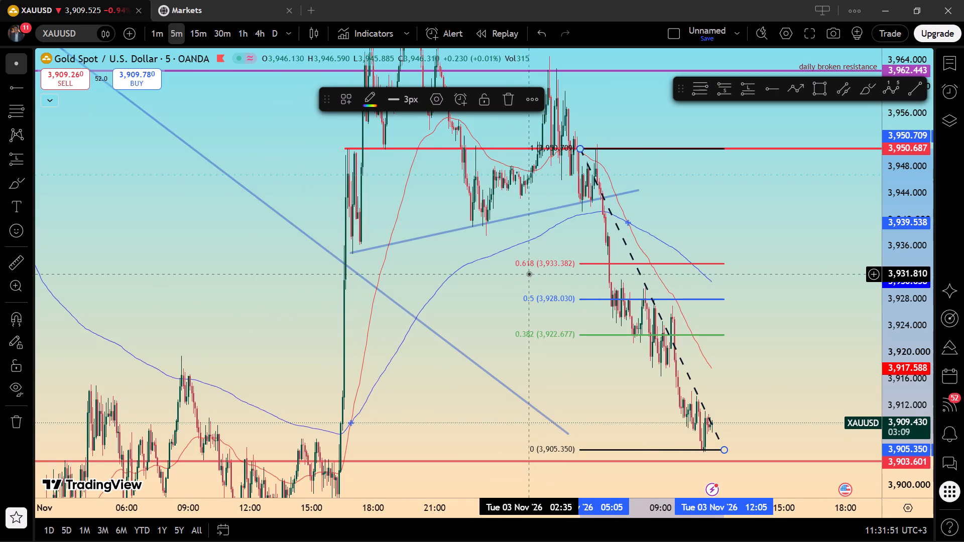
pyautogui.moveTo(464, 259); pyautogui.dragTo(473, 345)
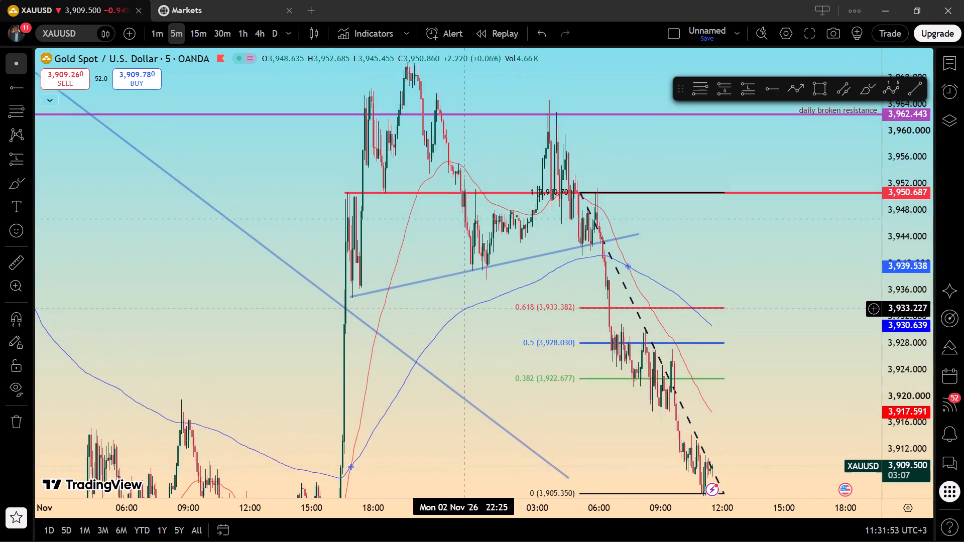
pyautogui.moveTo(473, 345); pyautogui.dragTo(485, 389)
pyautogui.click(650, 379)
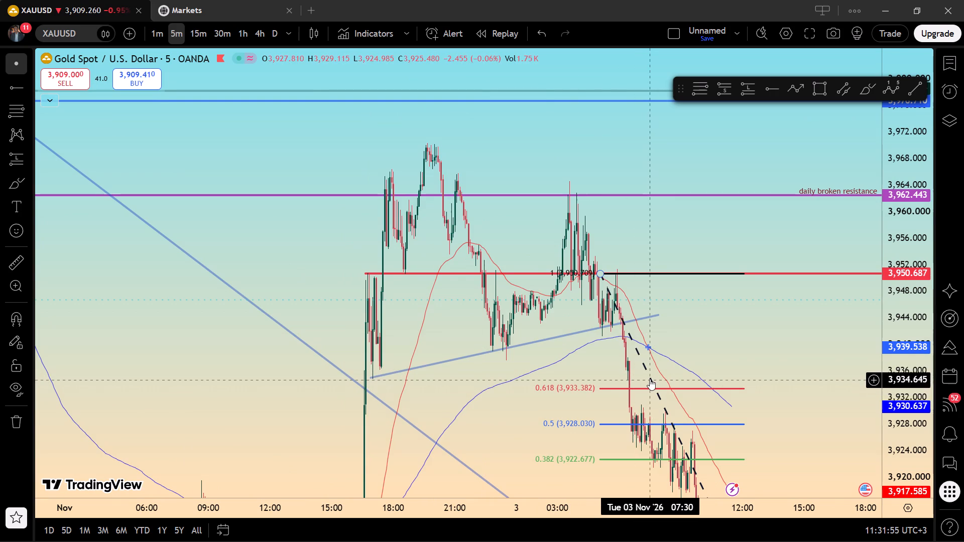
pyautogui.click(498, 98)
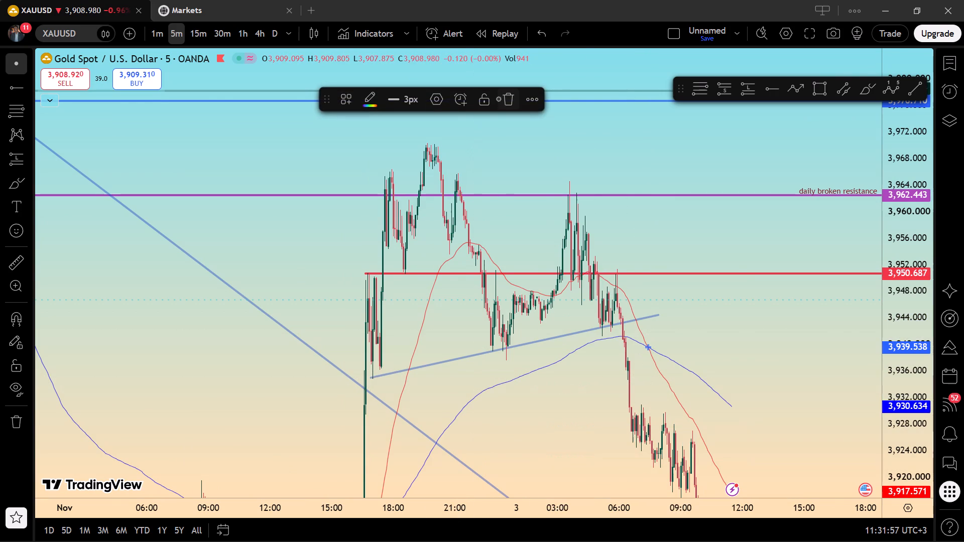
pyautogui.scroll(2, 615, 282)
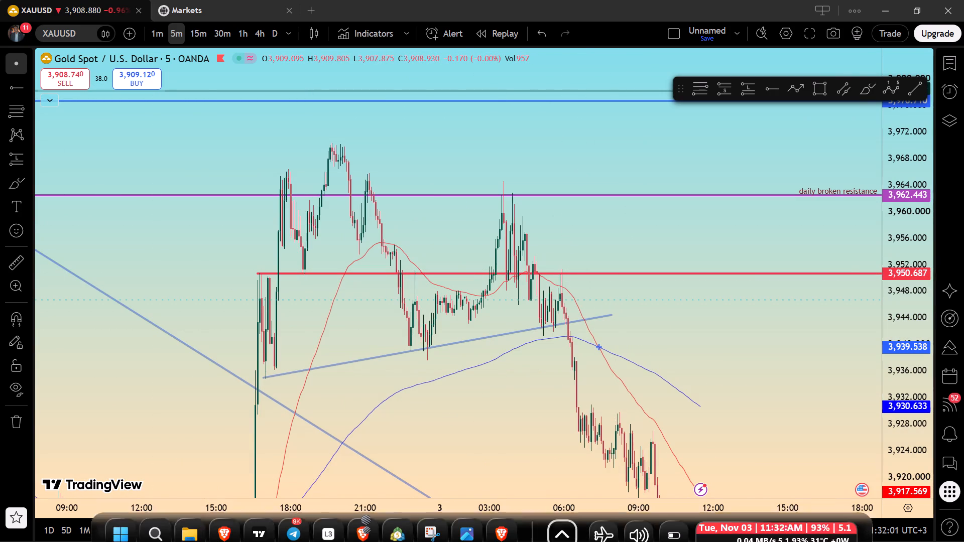
# Launch WhatsApp from the installed apps.
pyautogui.click(128, 515)
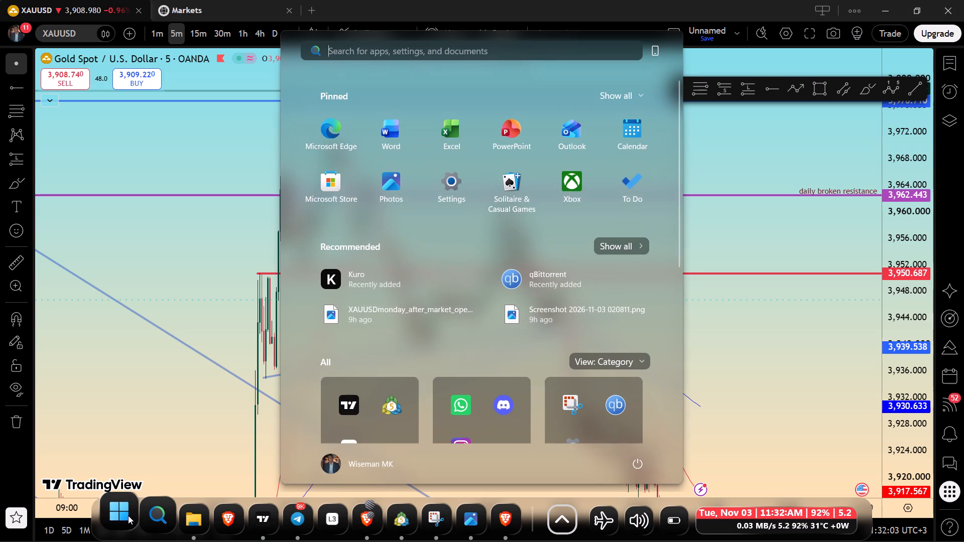
pyautogui.tripleClick(468, 401)
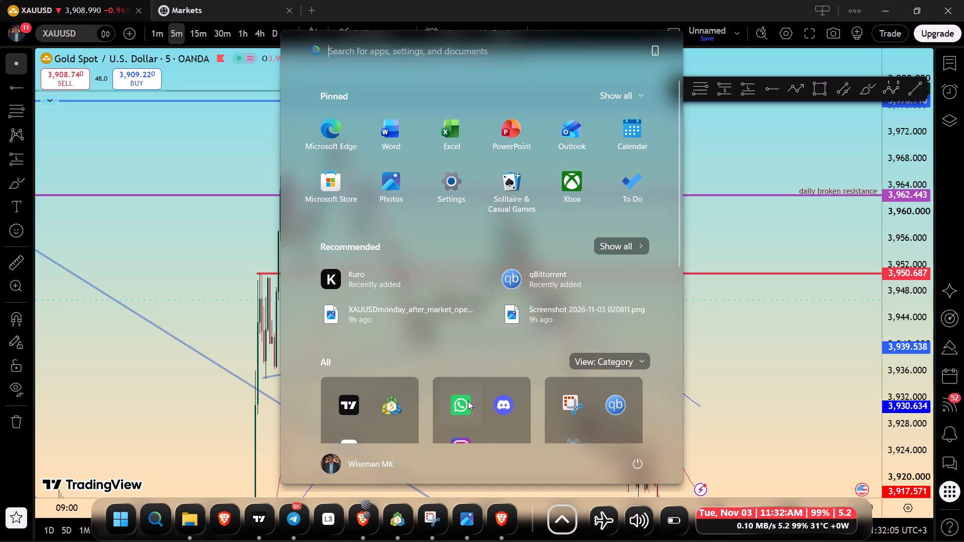
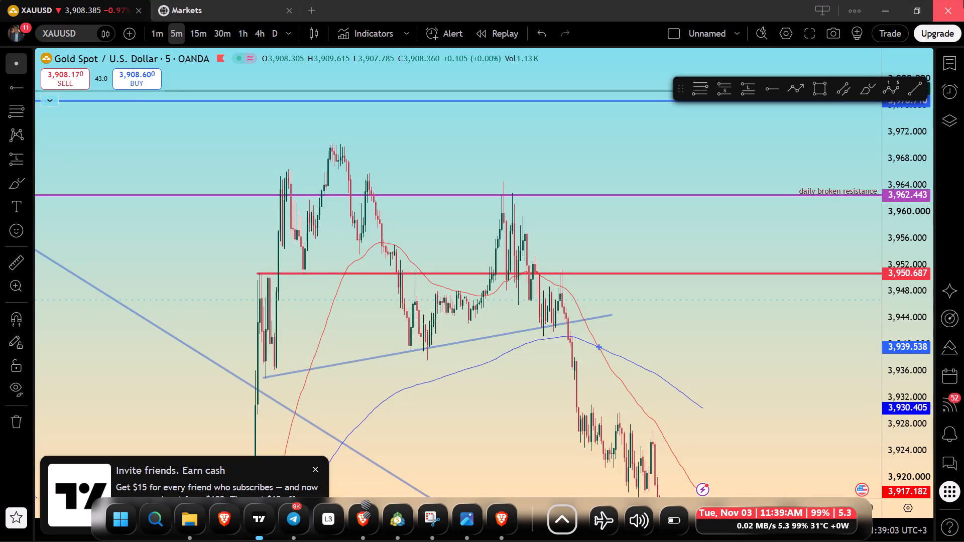
# Examine the 5-minute decline from the 3,962.443 daily broken resistance through 3,950.687 down to the 3,903.601 support, against the existing trendlines.
pyautogui.moveTo(821, 421); pyautogui.dragTo(694, 337)
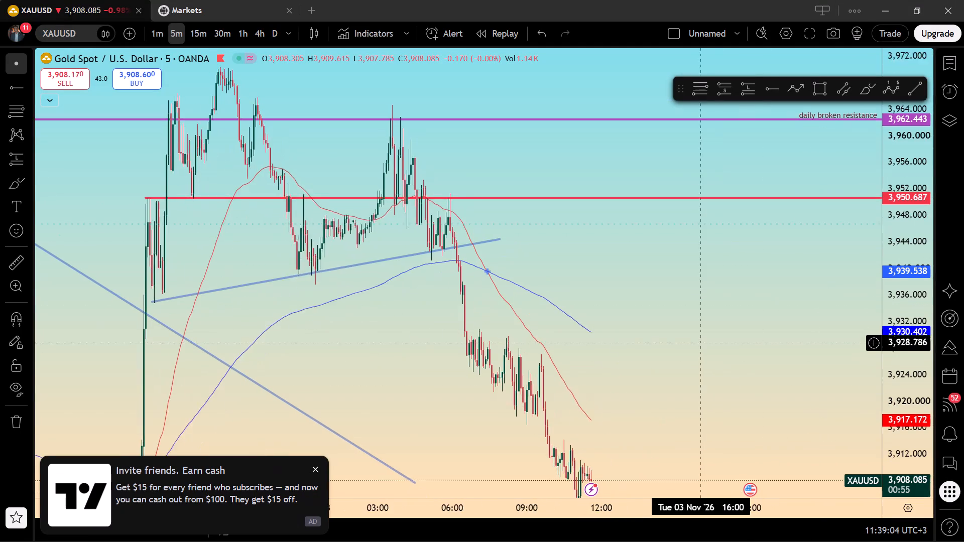
pyautogui.moveTo(694, 337); pyautogui.dragTo(686, 331)
pyautogui.moveTo(679, 355); pyautogui.dragTo(613, 270)
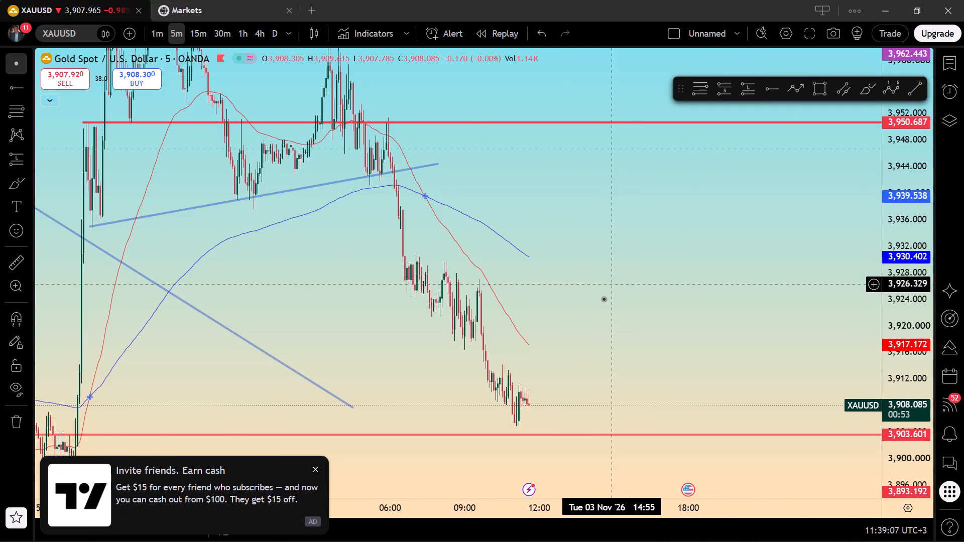
pyautogui.scroll(-2, 467, 378)
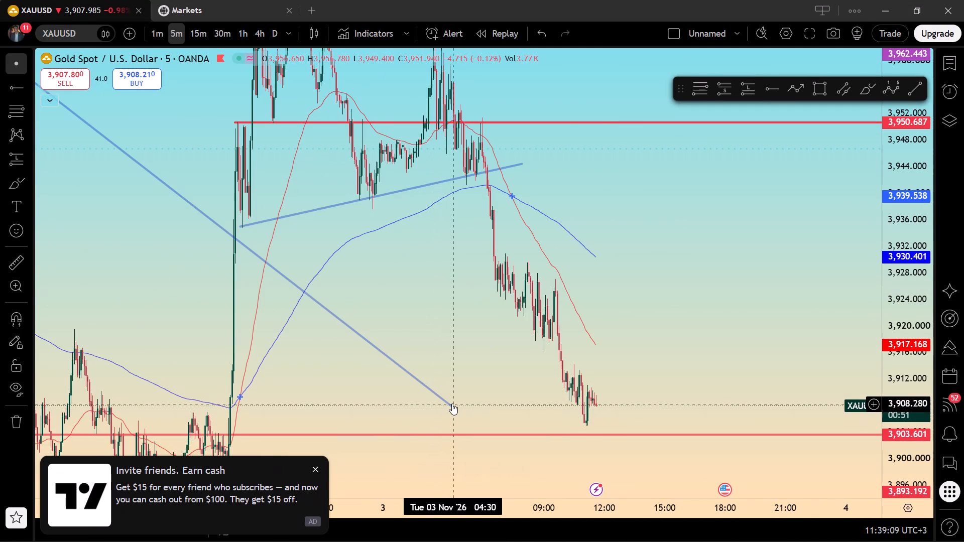
pyautogui.click(452, 403)
pyautogui.scroll(-4, 562, 171)
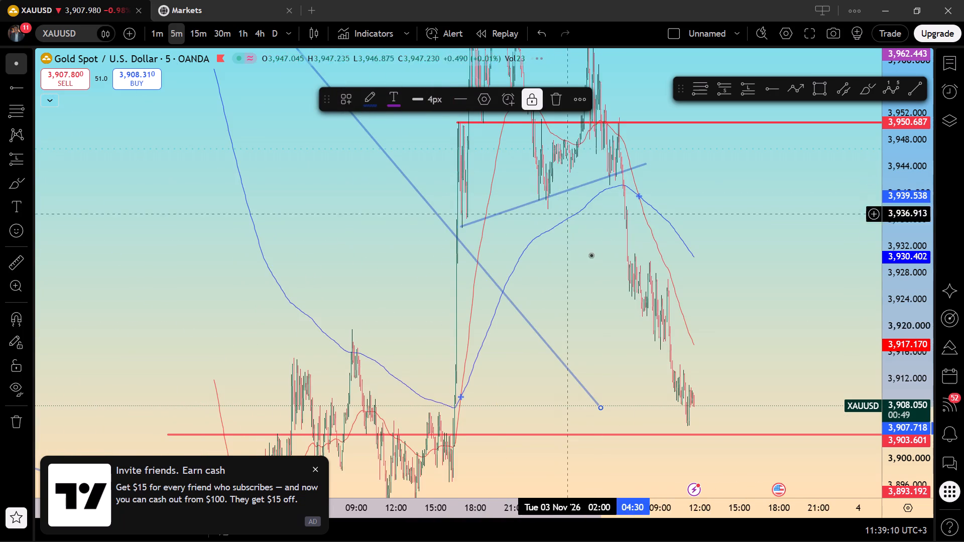
pyautogui.scroll(-1, 637, 284)
pyautogui.scroll(3, 637, 284)
pyautogui.moveTo(681, 296); pyautogui.dragTo(684, 498)
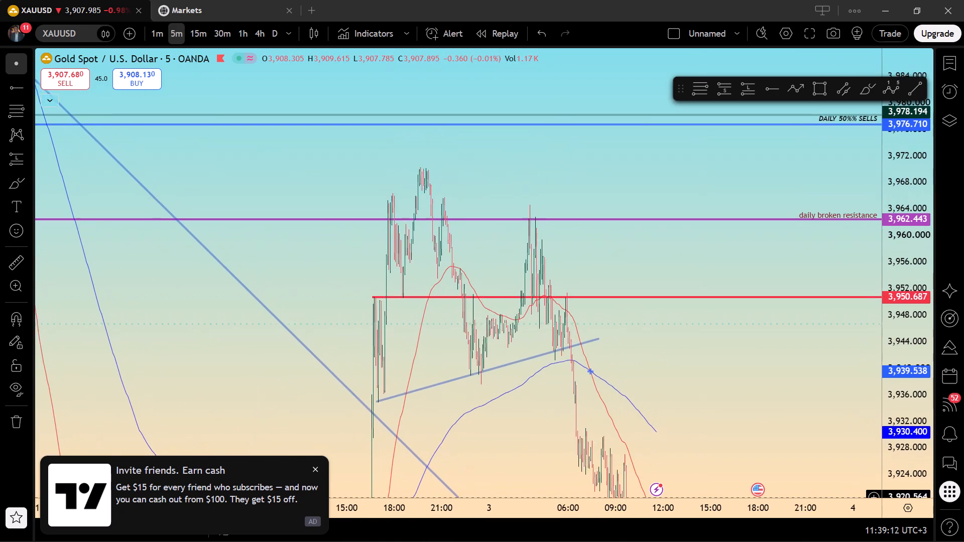
pyautogui.moveTo(684, 498); pyautogui.dragTo(610, 406)
pyautogui.scroll(4, 607, 369)
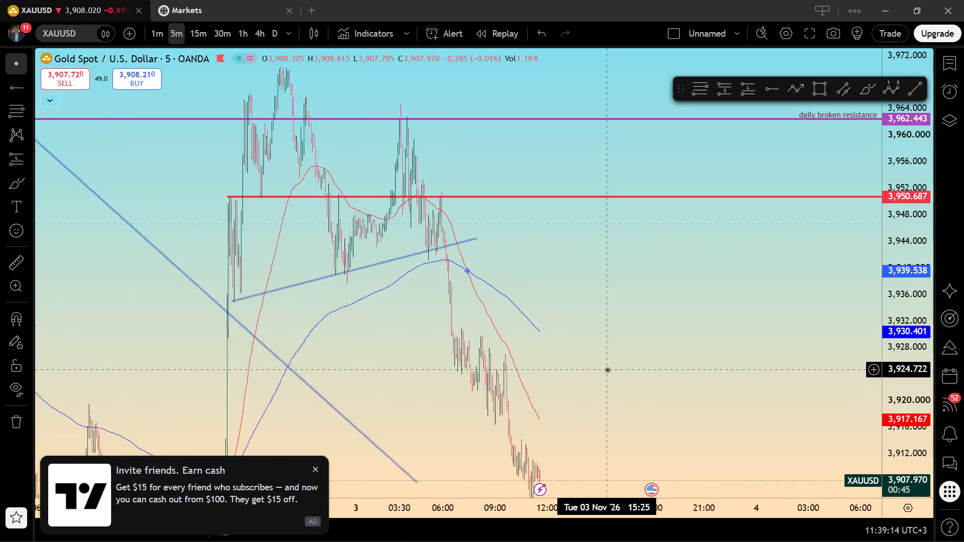
pyautogui.moveTo(510, 377); pyautogui.dragTo(592, 309)
pyautogui.moveTo(592, 309); pyautogui.dragTo(604, 351)
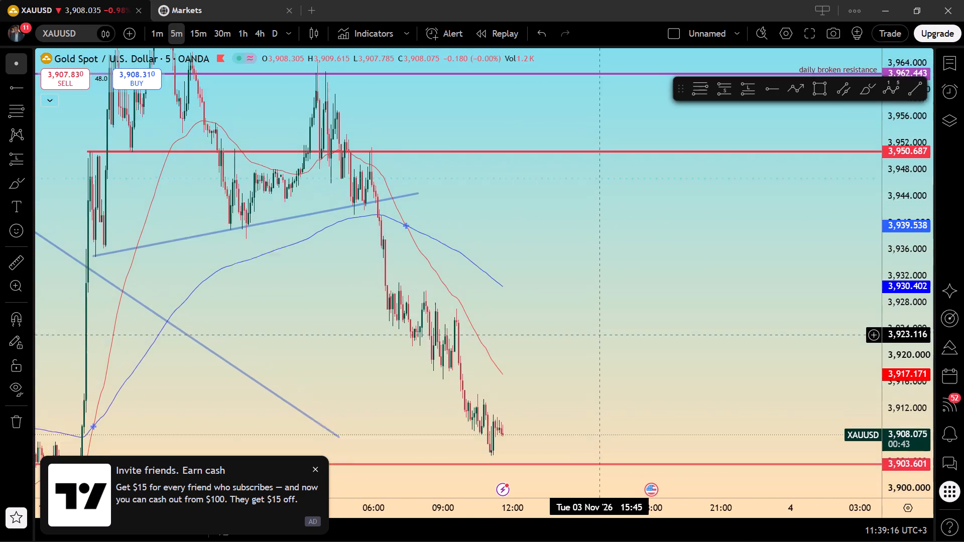
pyautogui.moveTo(604, 351); pyautogui.dragTo(608, 369)
pyautogui.moveTo(293, 151); pyautogui.dragTo(320, 180)
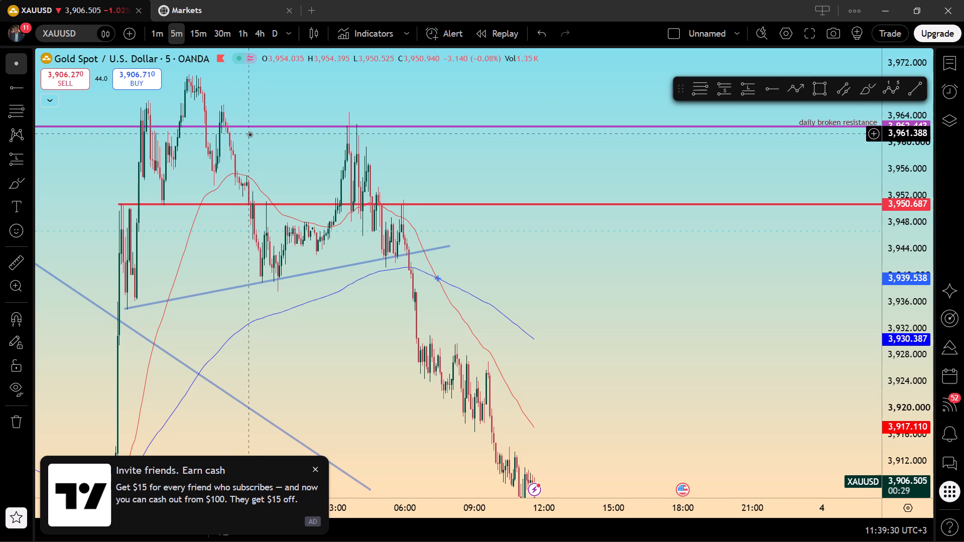
pyautogui.moveTo(250, 134); pyautogui.dragTo(252, 146)
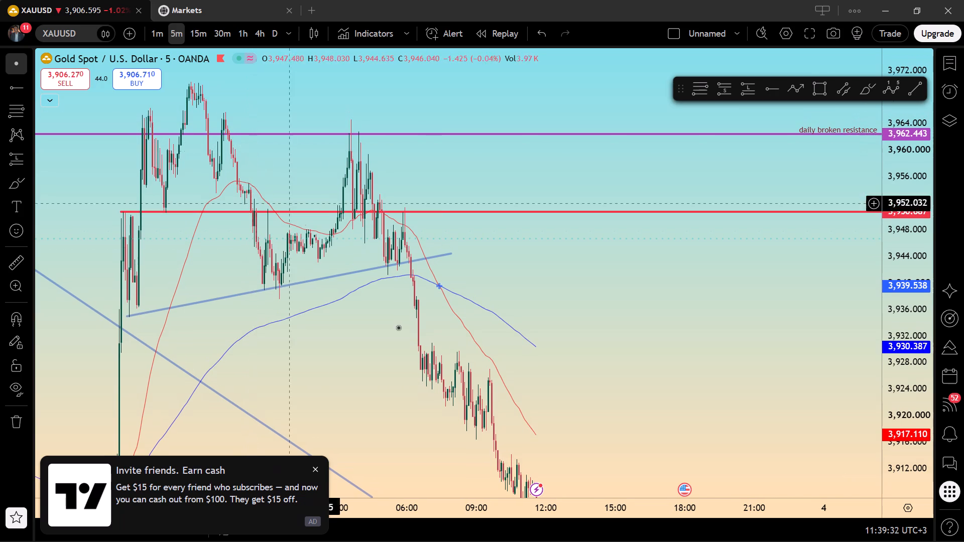
pyautogui.moveTo(443, 323); pyautogui.dragTo(408, 193)
pyautogui.moveTo(404, 180); pyautogui.dragTo(415, 214)
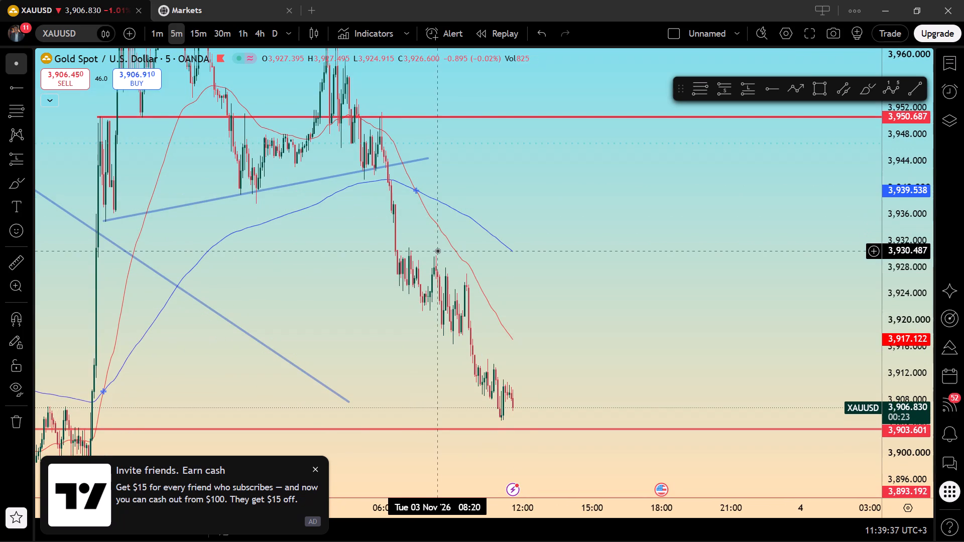
# Draw a descending trendline under the 3 November decline, from about 3,925.57 at 06:40 to about 3,907.7 at 12:10.
pyautogui.scroll(5, 556, 343)
pyautogui.moveTo(461, 316); pyautogui.dragTo(848, 233)
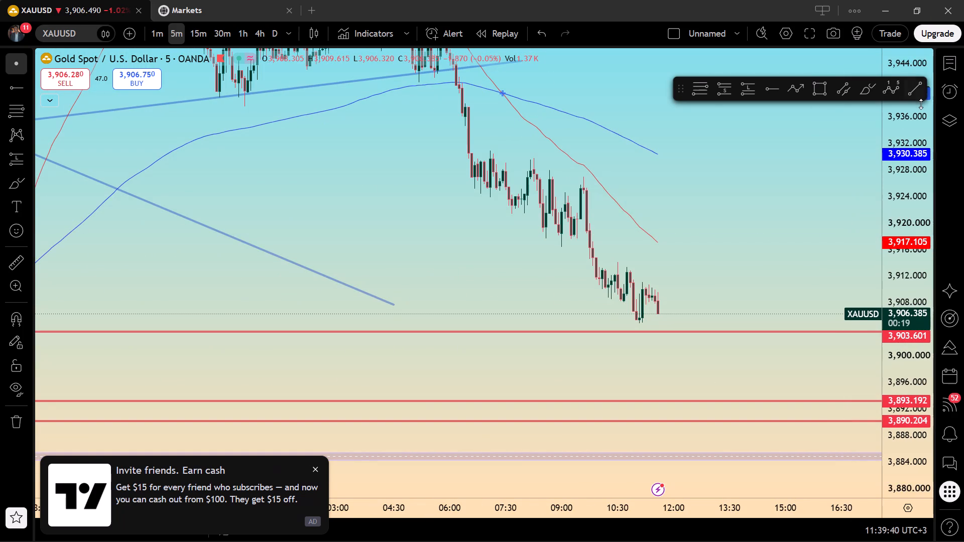
pyautogui.click(921, 83)
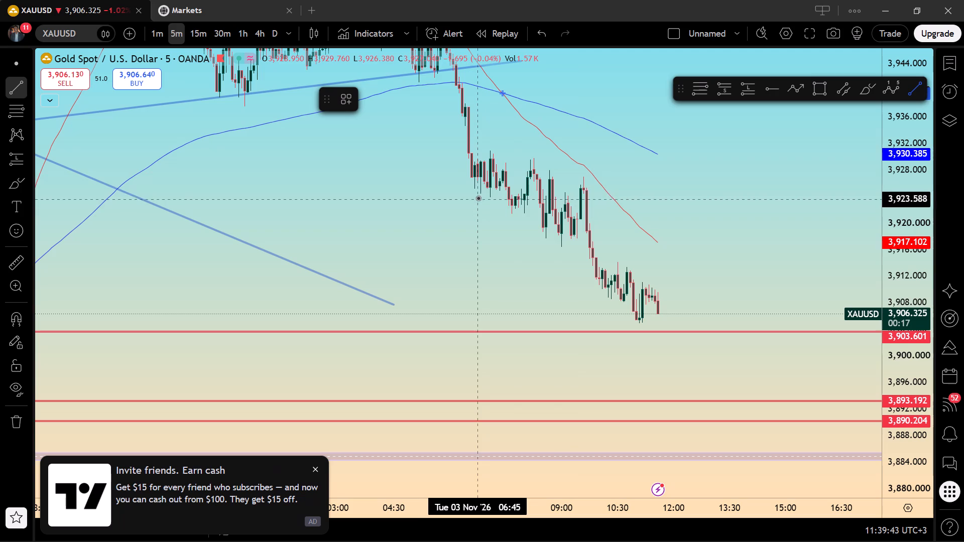
pyautogui.click(476, 186)
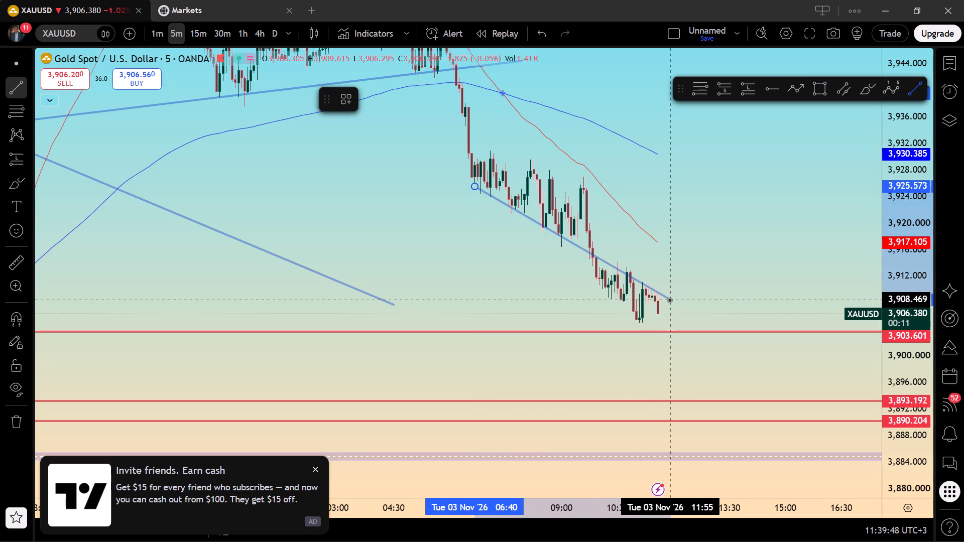
pyautogui.click(680, 305)
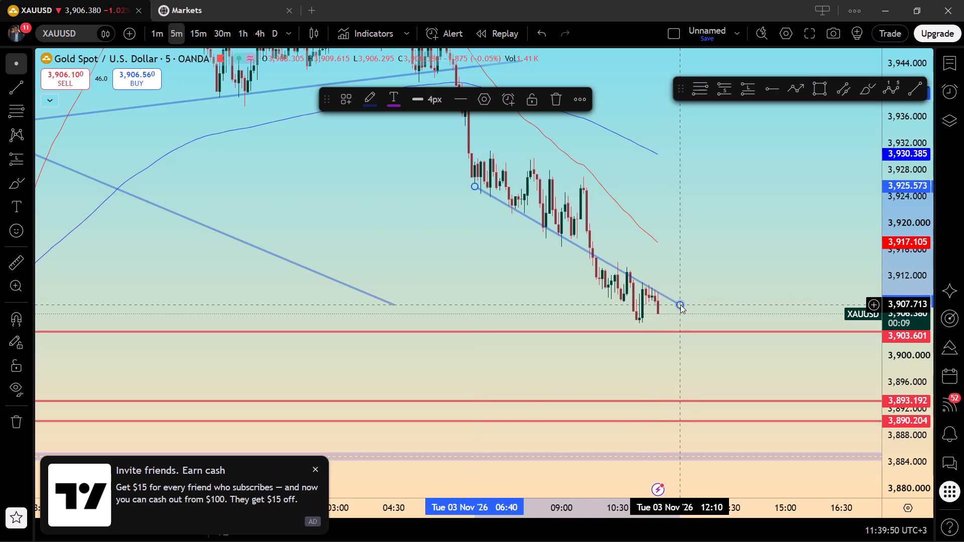
pyautogui.click(675, 287)
# Examine the new trendline and the 2 November price action around the 3,903.601, 3,893.192 and 3,890.204 support levels.
pyautogui.scroll(3, 675, 287)
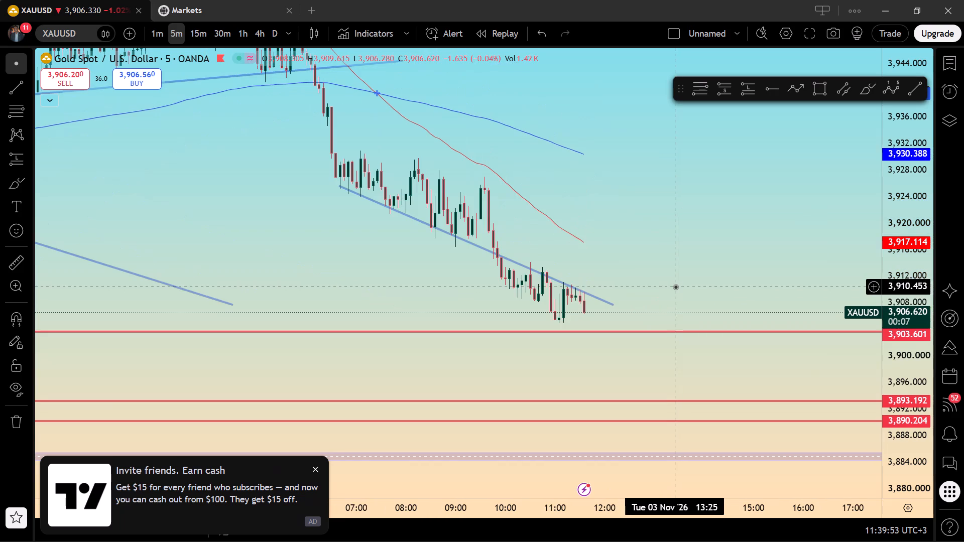
pyautogui.scroll(-3, 841, 31)
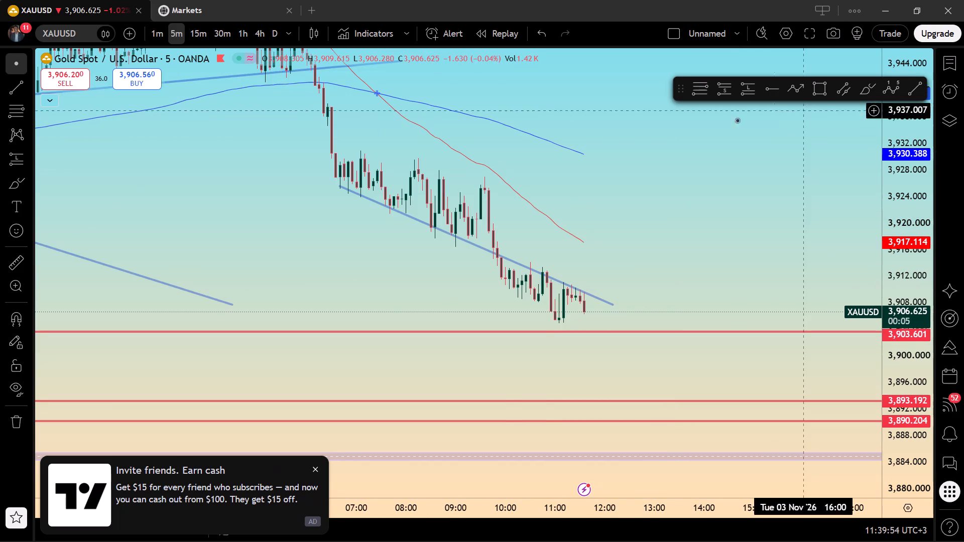
pyautogui.scroll(-4, 501, 85)
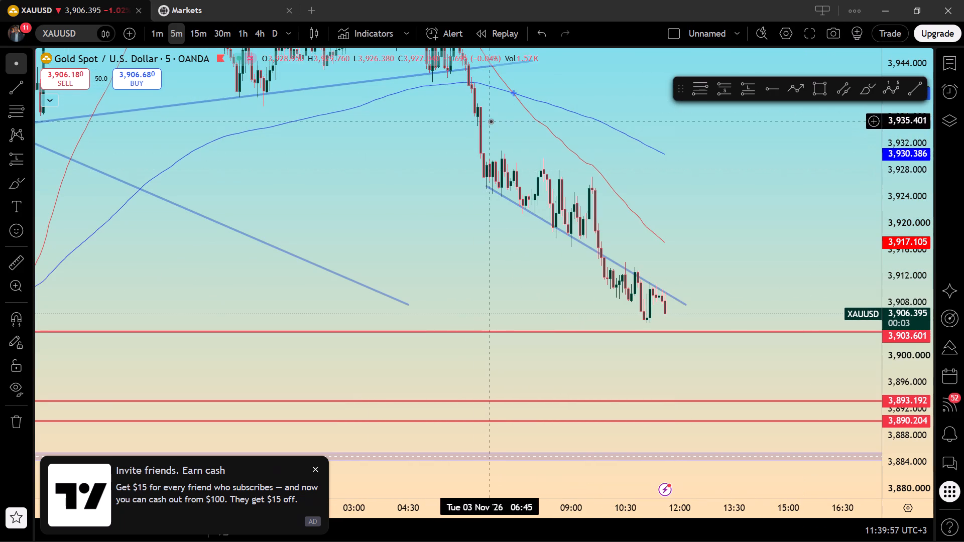
pyautogui.scroll(-5, 450, 235)
pyautogui.scroll(-6, 430, 280)
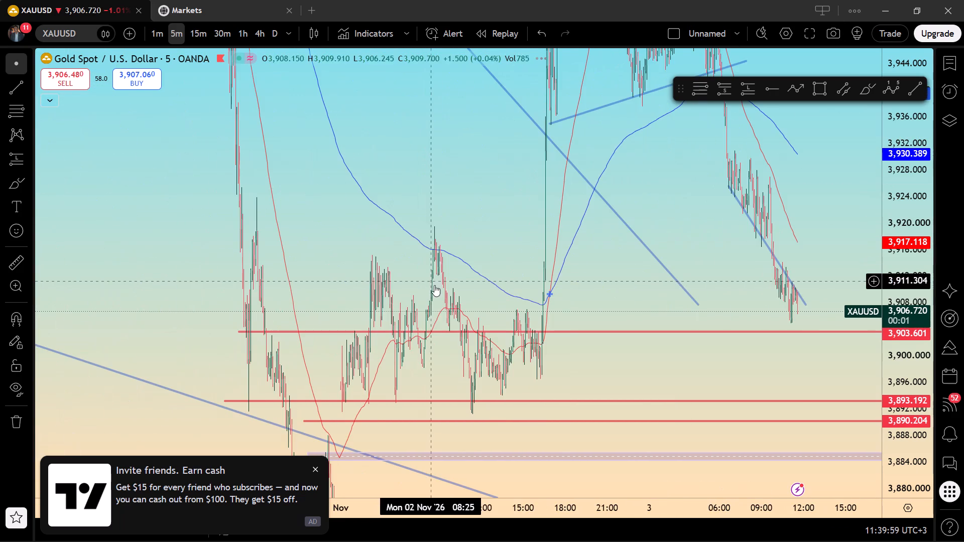
pyautogui.scroll(3, 499, 360)
pyautogui.moveTo(512, 375); pyautogui.dragTo(544, 259)
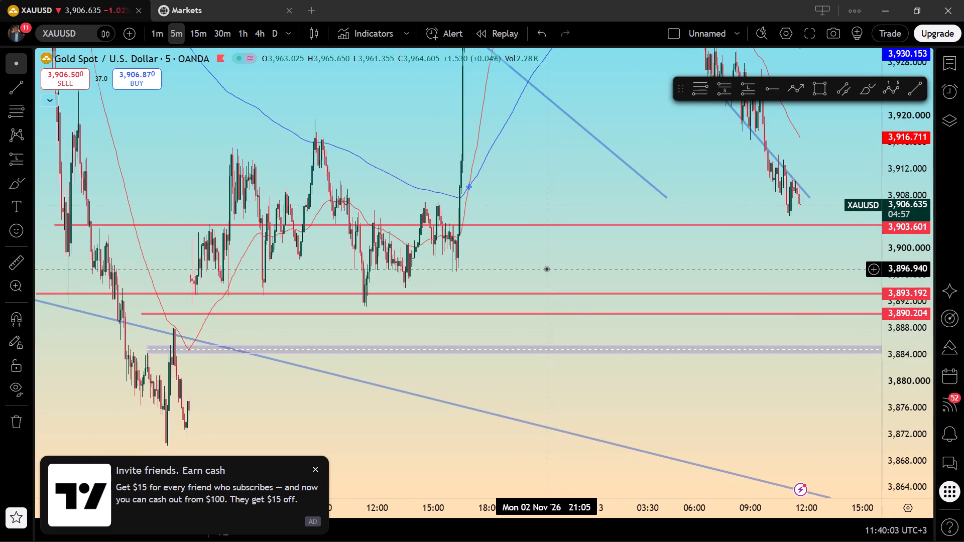
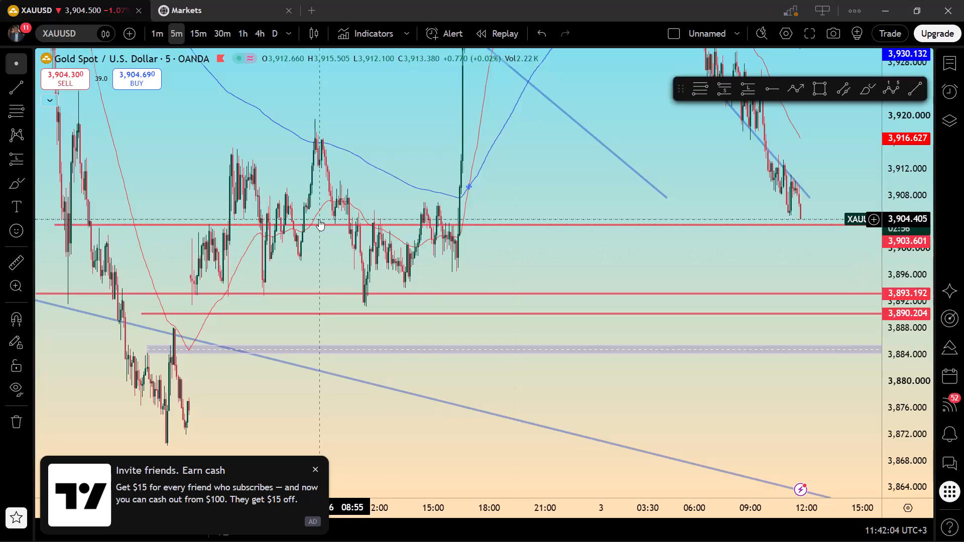
# Draw a horizontal ray at about 3,897.13 starting from 2 November 10:40, between the 3,903.601 and 3,893.192 support levels.
pyautogui.scroll(-3, 395, 254)
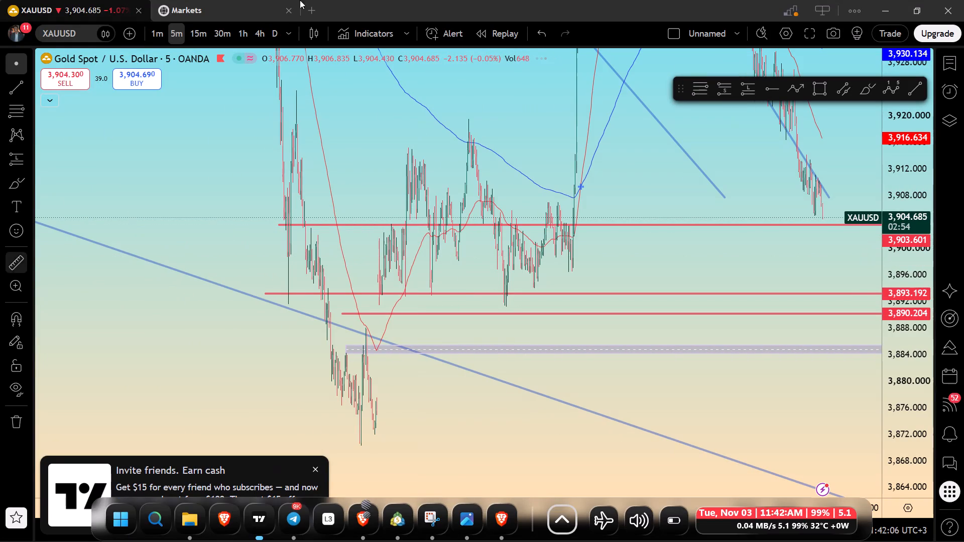
pyautogui.scroll(4, 827, 286)
pyautogui.scroll(-1, 449, 220)
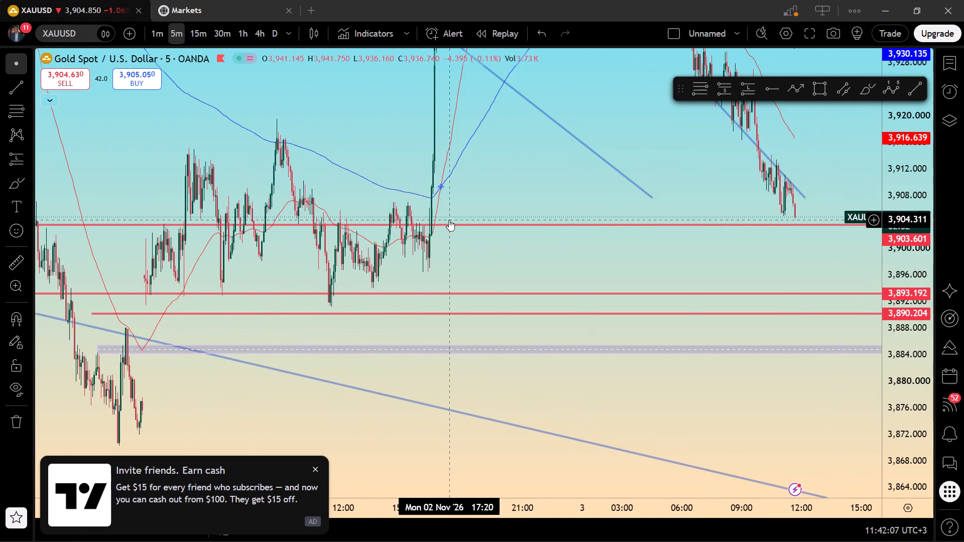
pyautogui.scroll(3, 432, 239)
pyautogui.moveTo(432, 249); pyautogui.dragTo(582, 220)
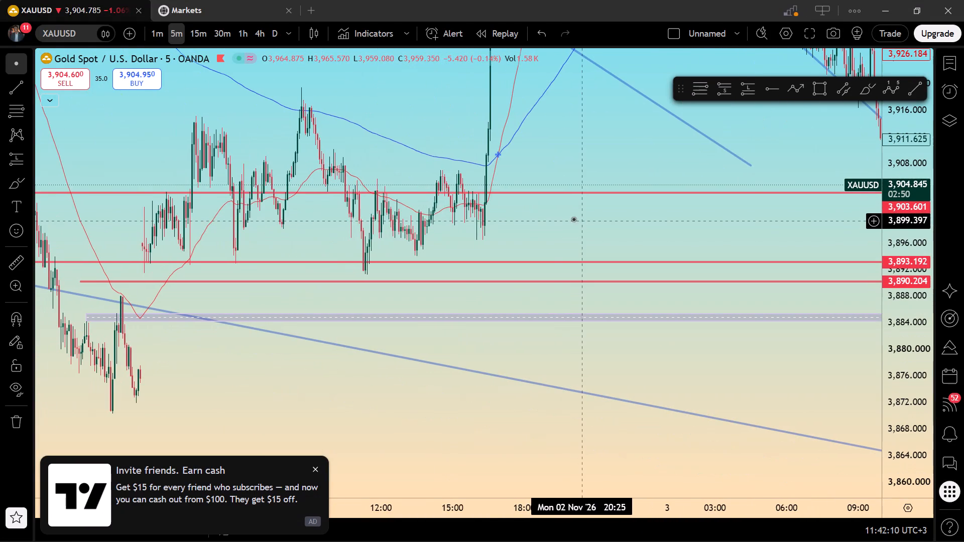
pyautogui.scroll(-1, 562, 222)
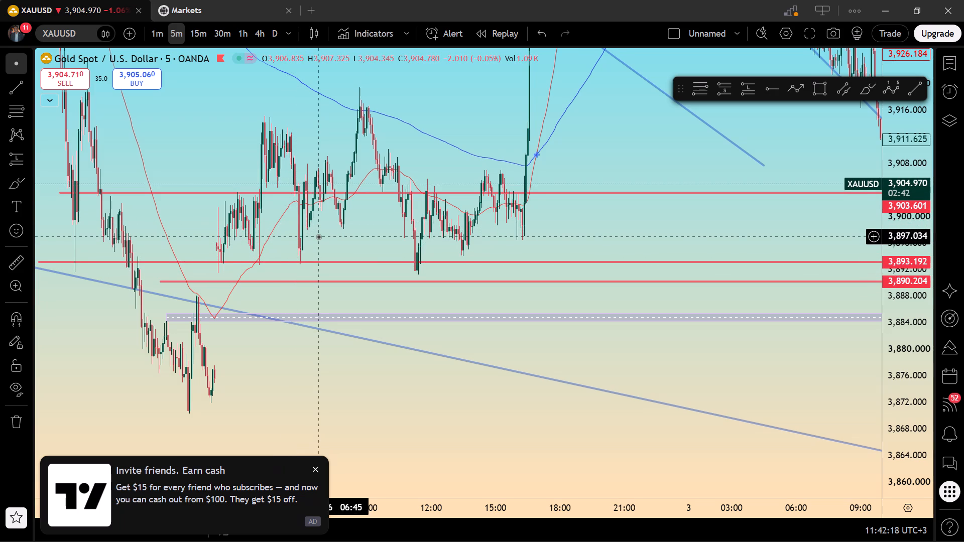
pyautogui.click(775, 87)
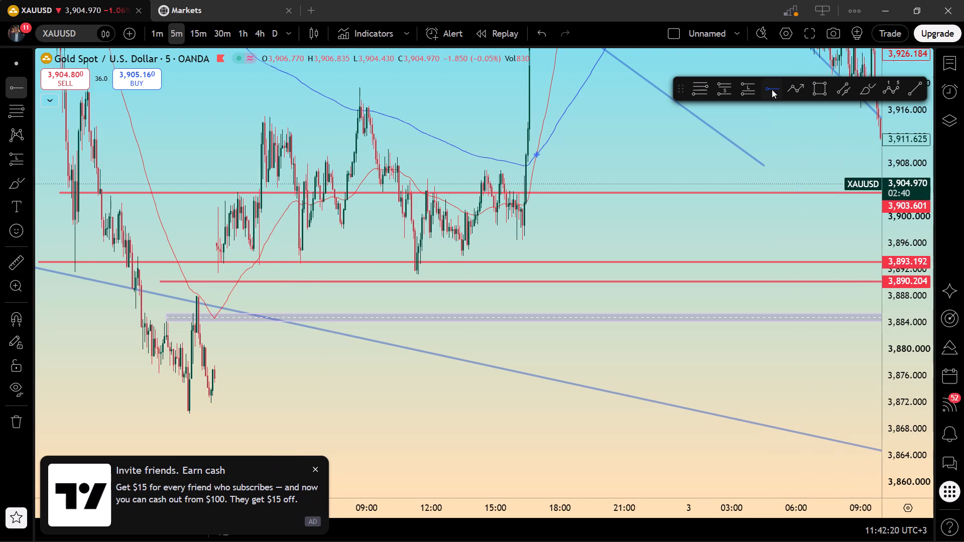
pyautogui.click(403, 235)
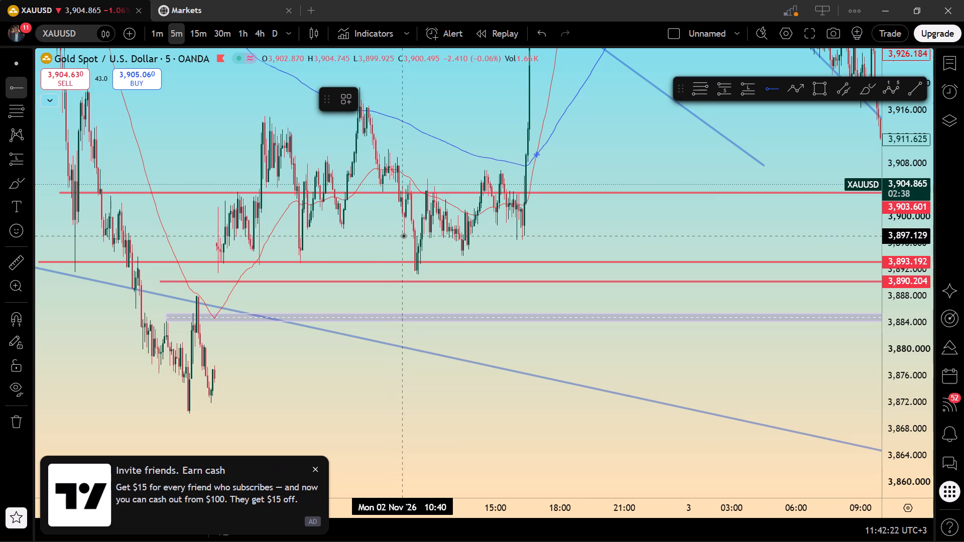
pyautogui.click(527, 239)
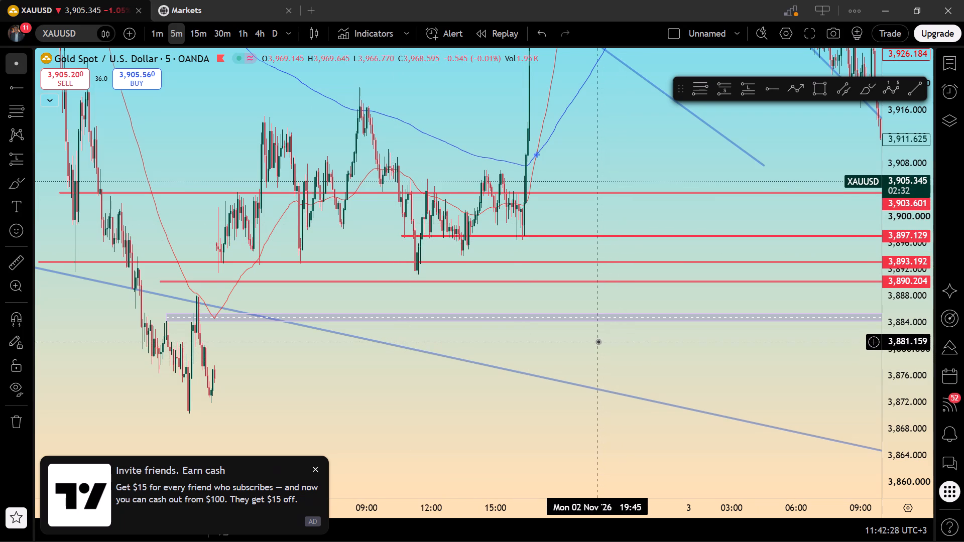
# Raise the 3,893.192 support ray to about 3,893.54, aligning it with the 2 November lows.
pyautogui.scroll(-2, 341, 246)
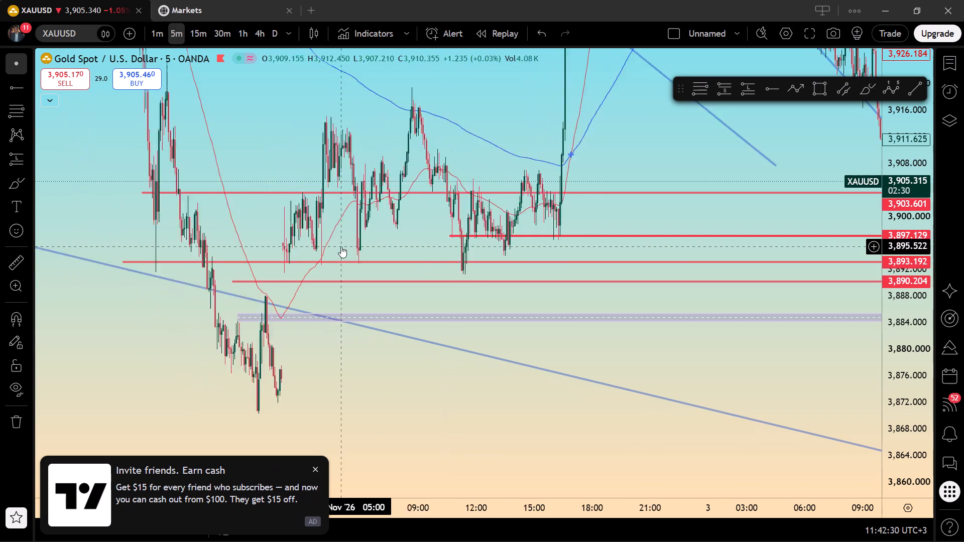
pyautogui.scroll(1, 341, 246)
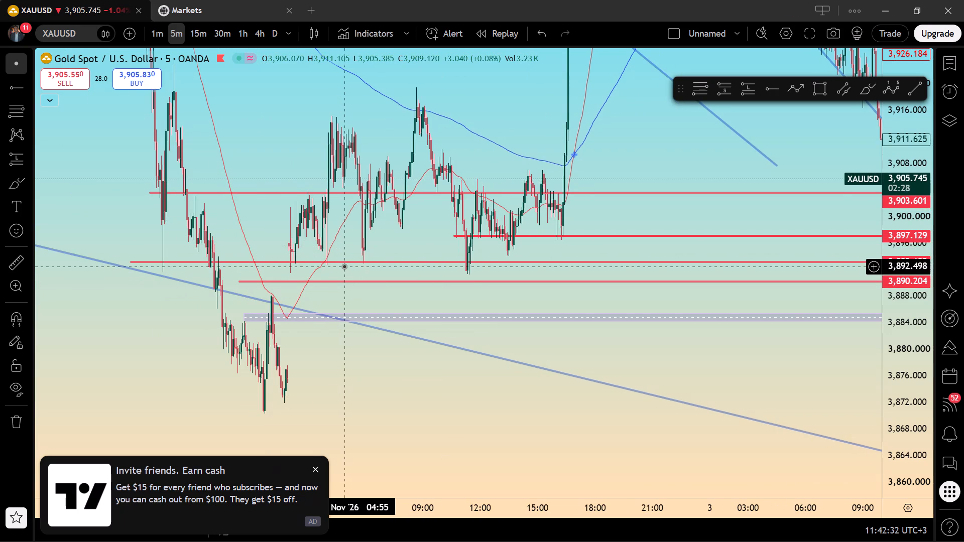
pyautogui.click(344, 264)
pyautogui.moveTo(343, 263); pyautogui.dragTo(367, 259)
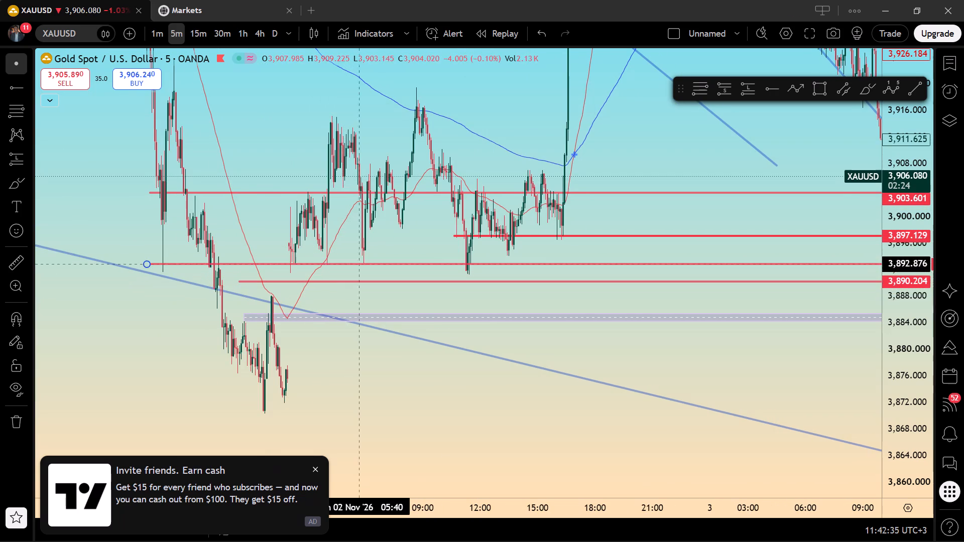
pyautogui.moveTo(367, 259); pyautogui.dragTo(367, 259)
pyautogui.click(374, 234)
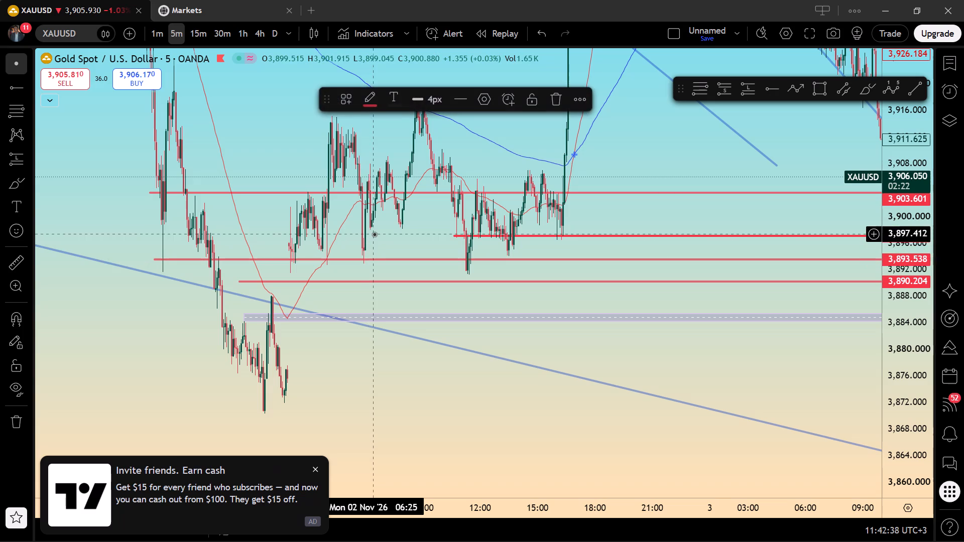
# Switch the XAUUSD chart to the 15-minute timeframe.
pyautogui.moveTo(371, 239); pyautogui.dragTo(70, 278)
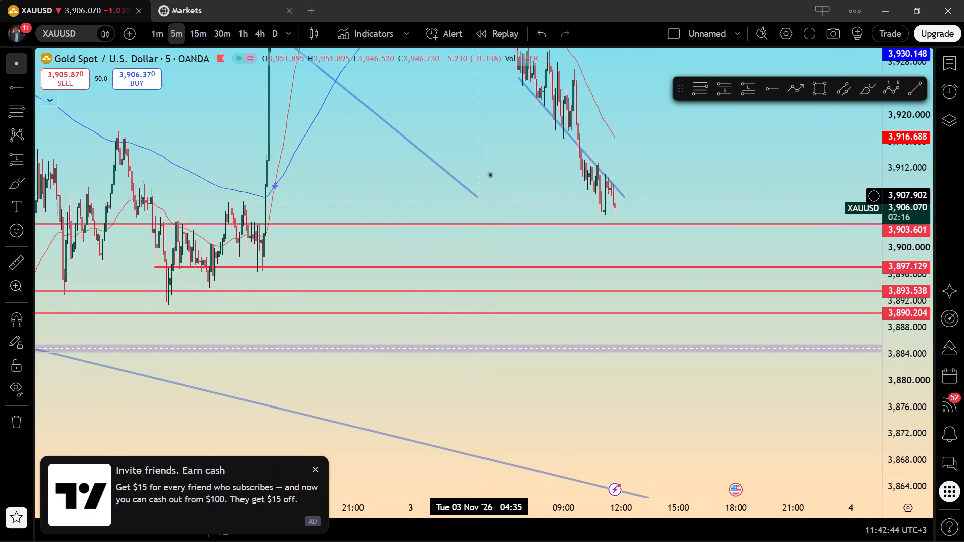
pyautogui.moveTo(493, 156); pyautogui.dragTo(757, 537)
pyautogui.scroll(-4, 529, 200)
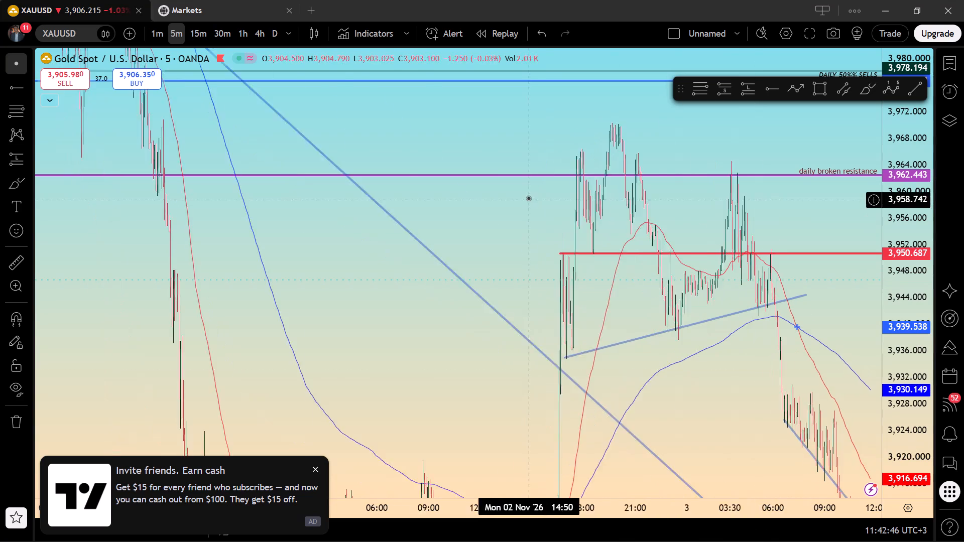
pyautogui.click(194, 30)
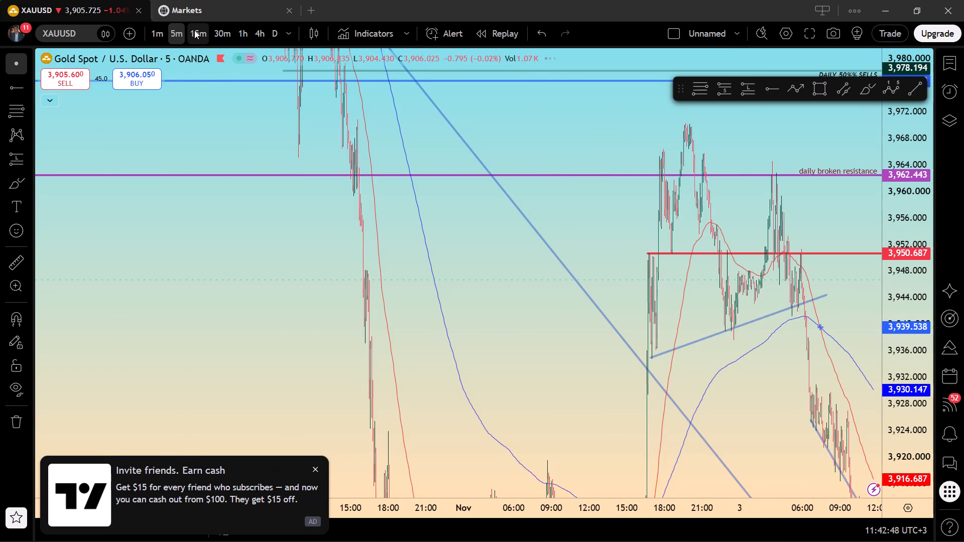
pyautogui.moveTo(937, 221); pyautogui.dragTo(925, 252)
pyautogui.moveTo(917, 239); pyautogui.dragTo(902, 540)
pyautogui.scroll(6, 719, 307)
pyautogui.moveTo(634, 284); pyautogui.dragTo(568, 380)
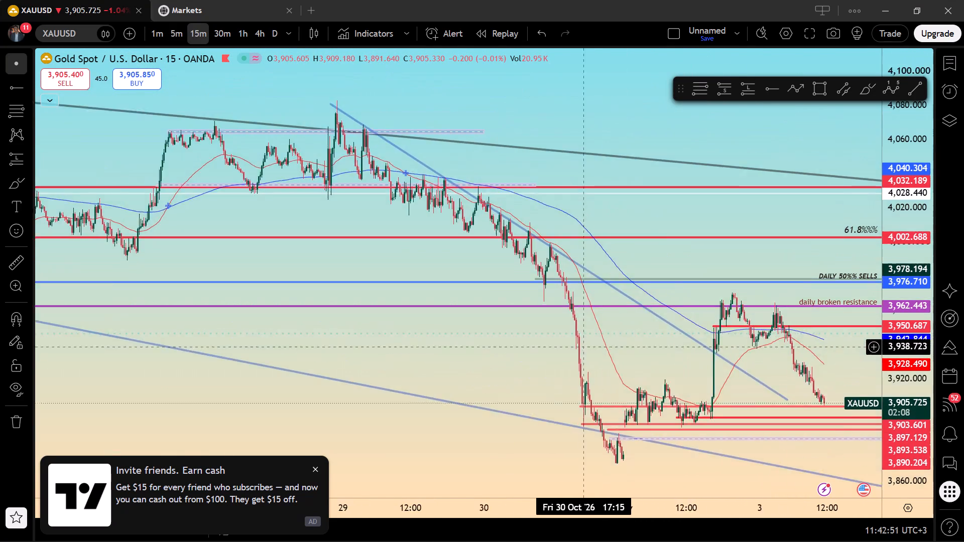
pyautogui.moveTo(568, 380); pyautogui.dragTo(367, 344)
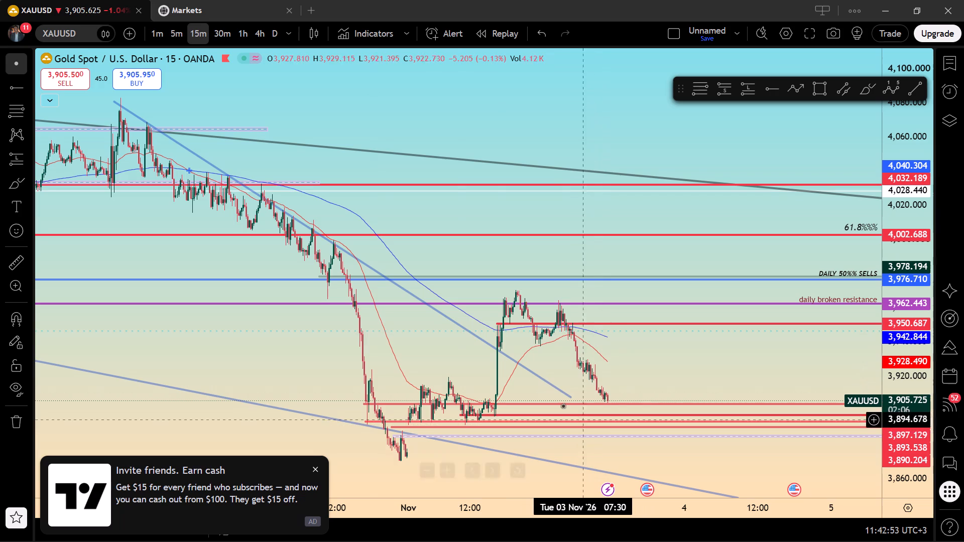
# Unlock the steep descending trendline from the 29 October high, extend its lower end to about 3,878.16 at 3 November 19:45, and lock it again.
pyautogui.click(566, 396)
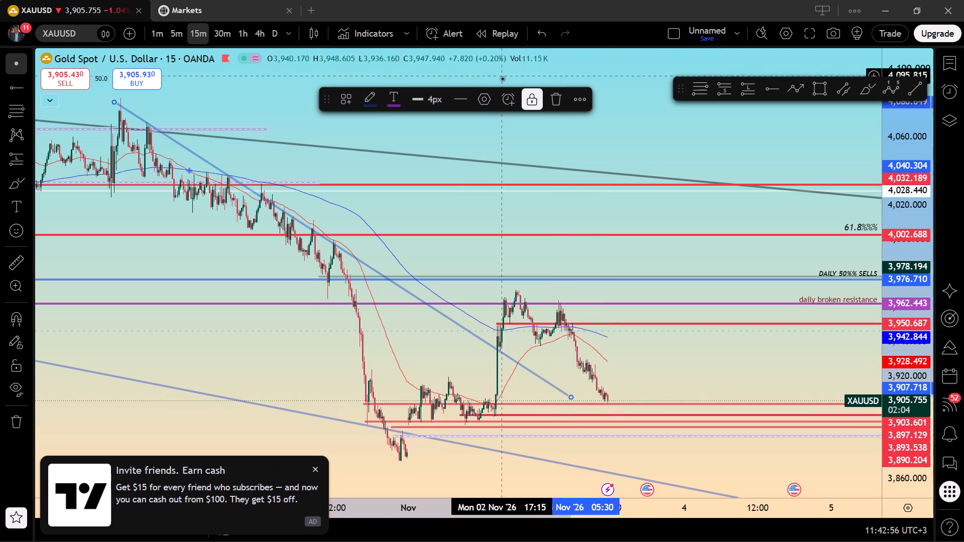
pyautogui.click(529, 100)
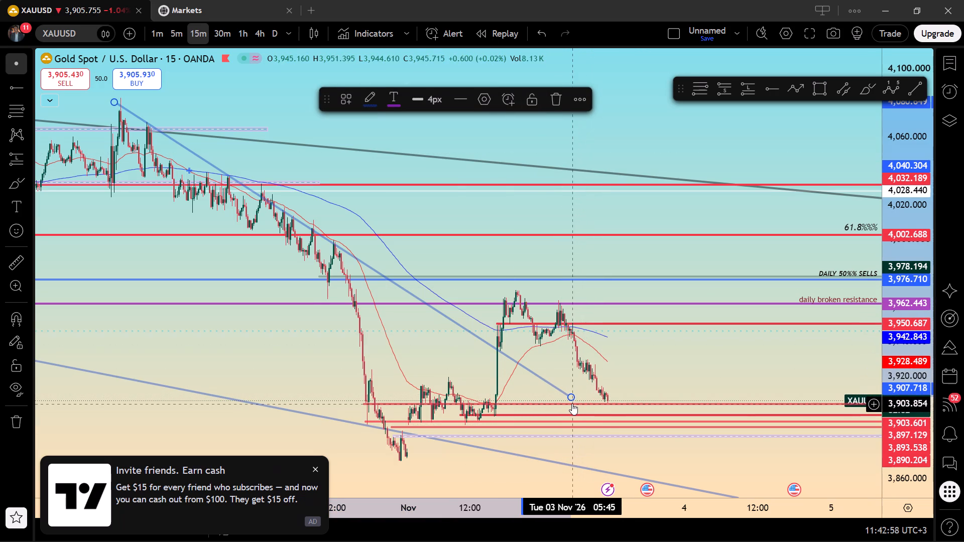
pyautogui.moveTo(570, 397); pyautogui.dragTo(621, 403)
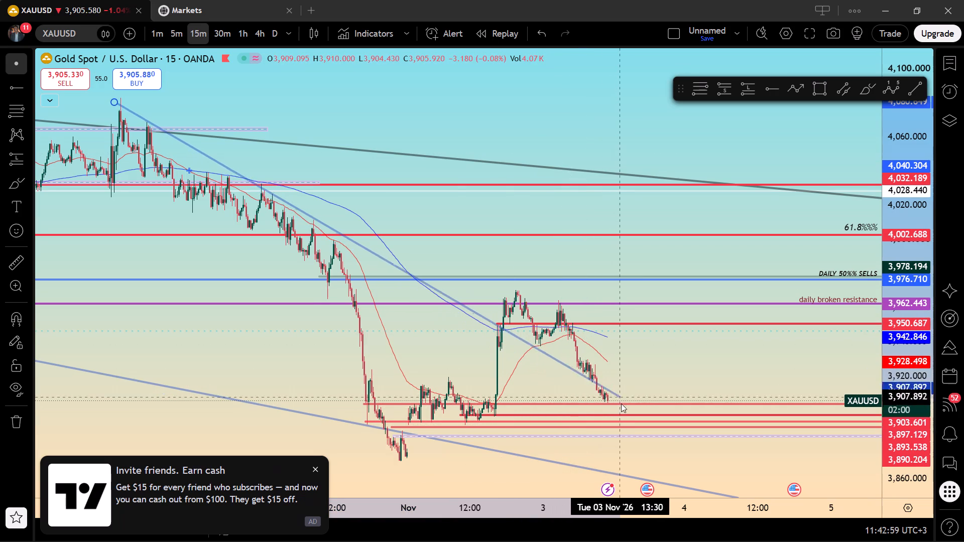
pyautogui.moveTo(621, 403); pyautogui.dragTo(649, 440)
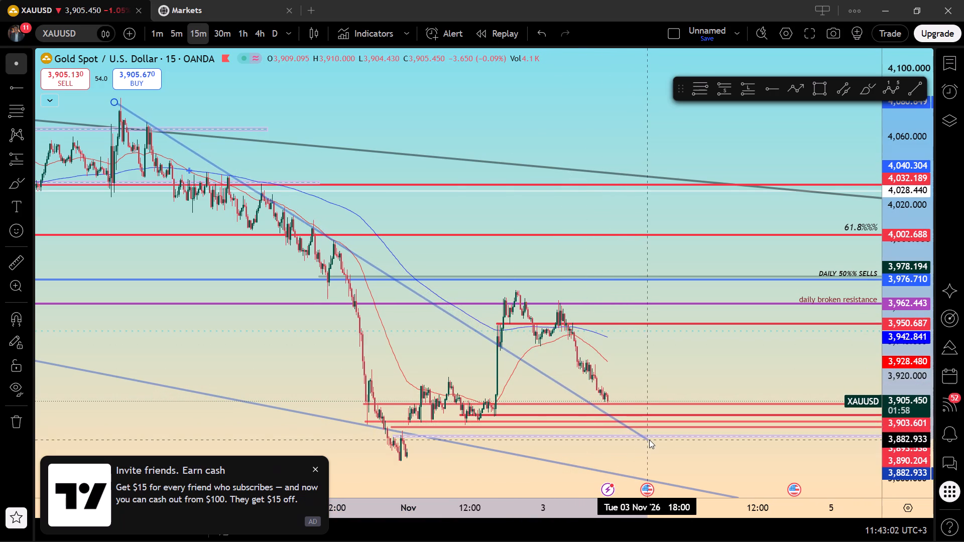
pyautogui.moveTo(649, 440); pyautogui.dragTo(652, 435)
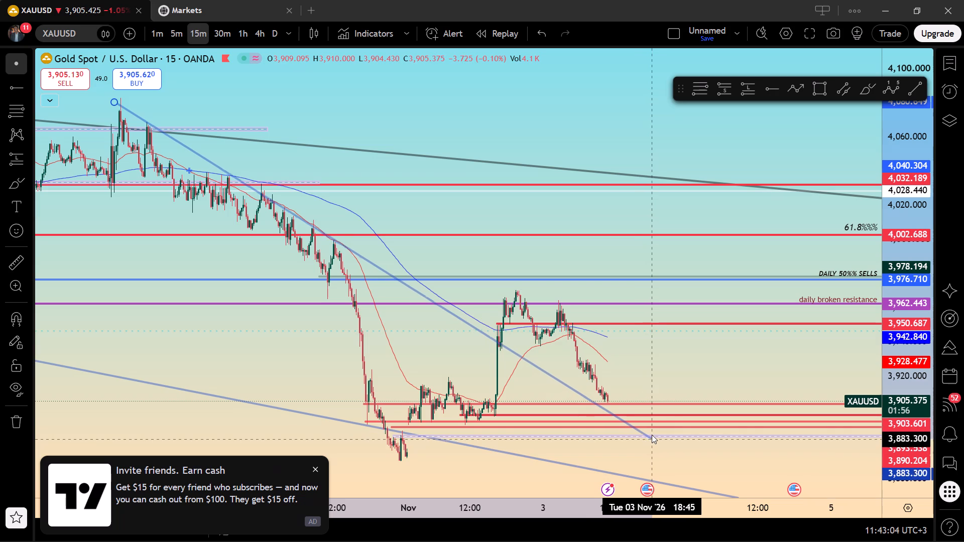
pyautogui.moveTo(652, 435); pyautogui.dragTo(647, 446)
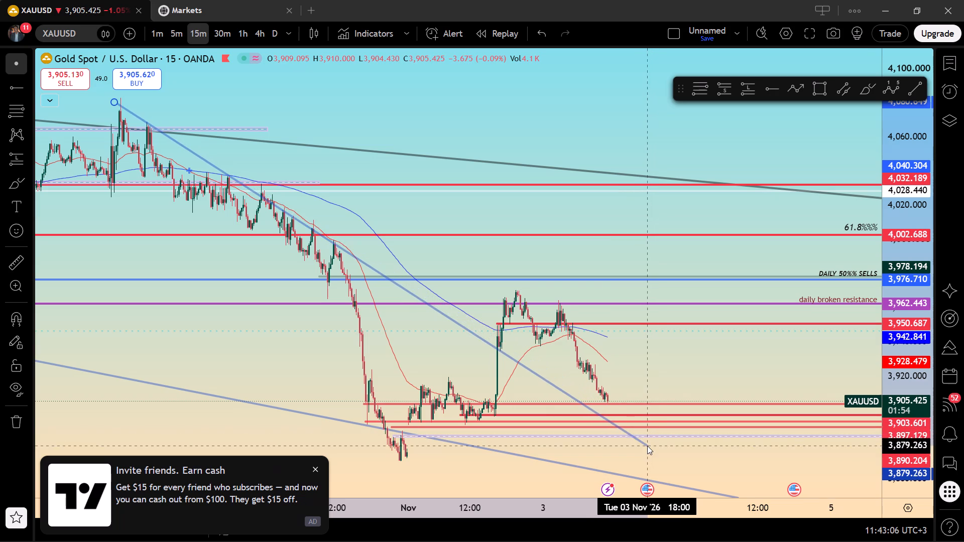
pyautogui.moveTo(647, 446); pyautogui.dragTo(658, 448)
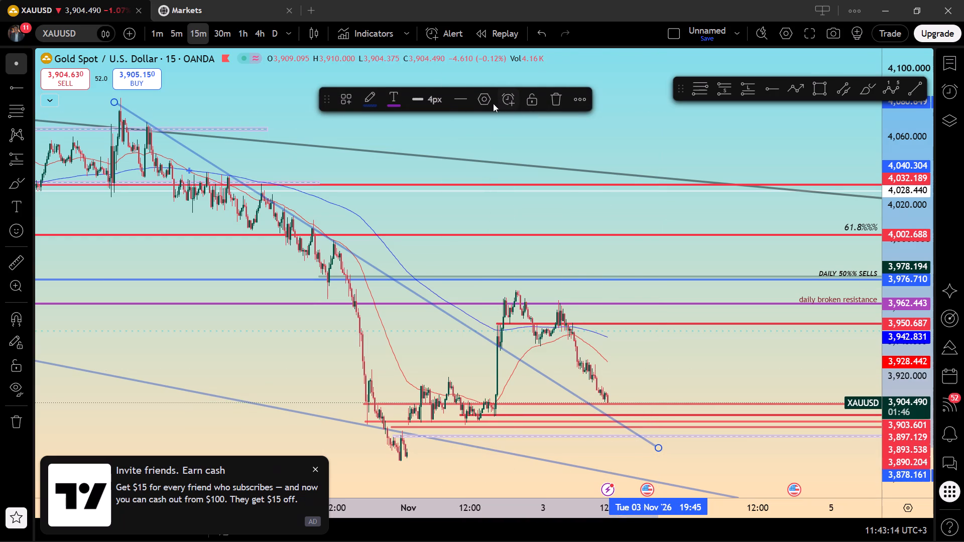
pyautogui.click(531, 108)
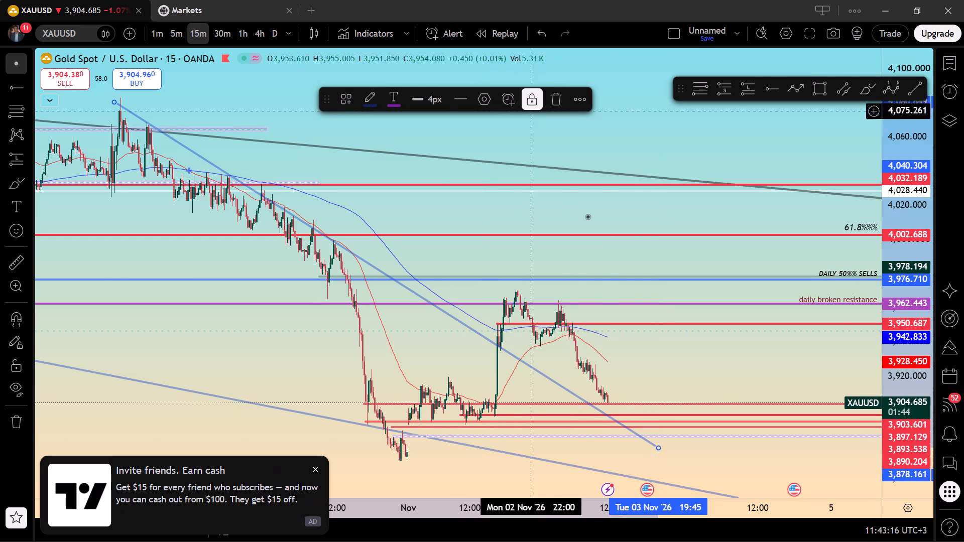
pyautogui.click(658, 376)
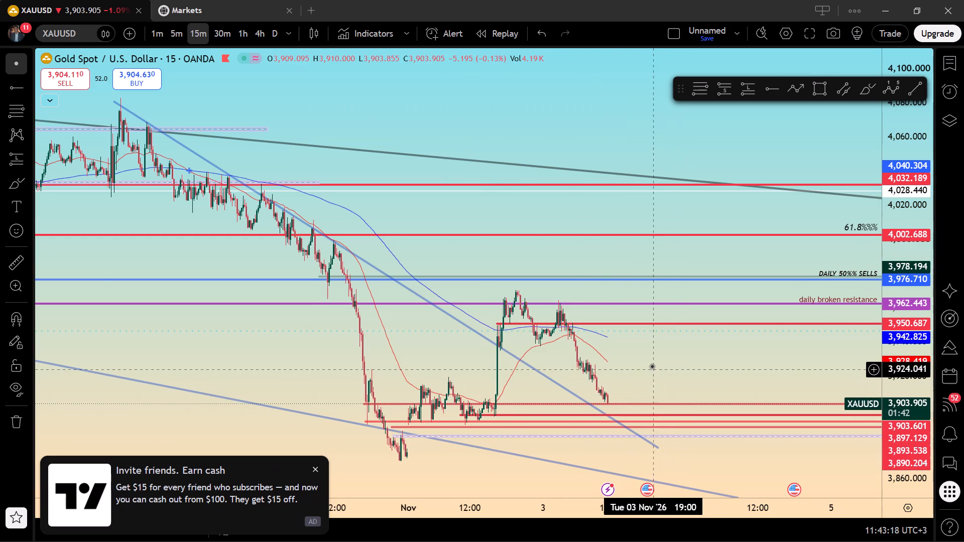
# Examine the 15-minute decline from the 3,962.443 daily broken resistance against the 3,903.601 to 3,890.204 supports and the extended trendline.
pyautogui.click(652, 366)
pyautogui.moveTo(652, 365); pyautogui.dragTo(642, 350)
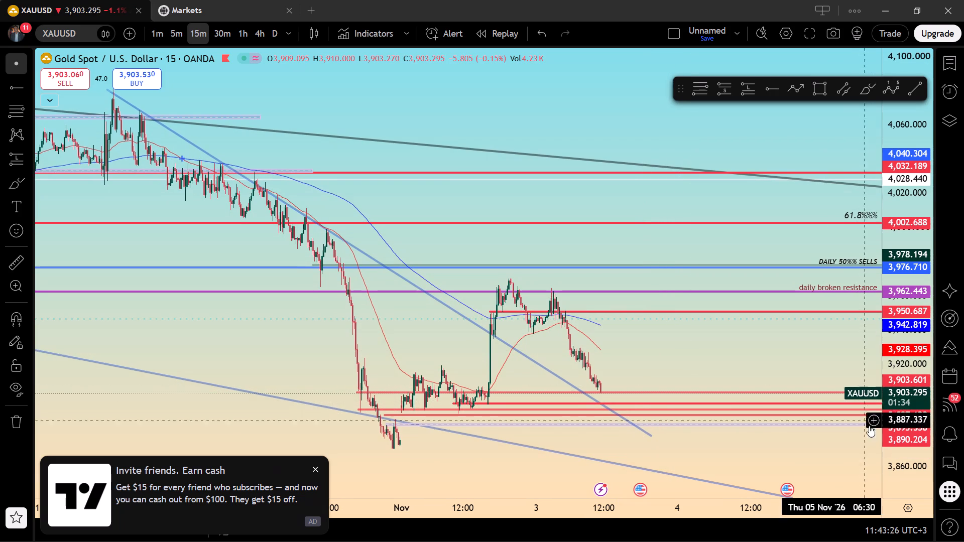
pyautogui.moveTo(898, 448); pyautogui.dragTo(798, 123)
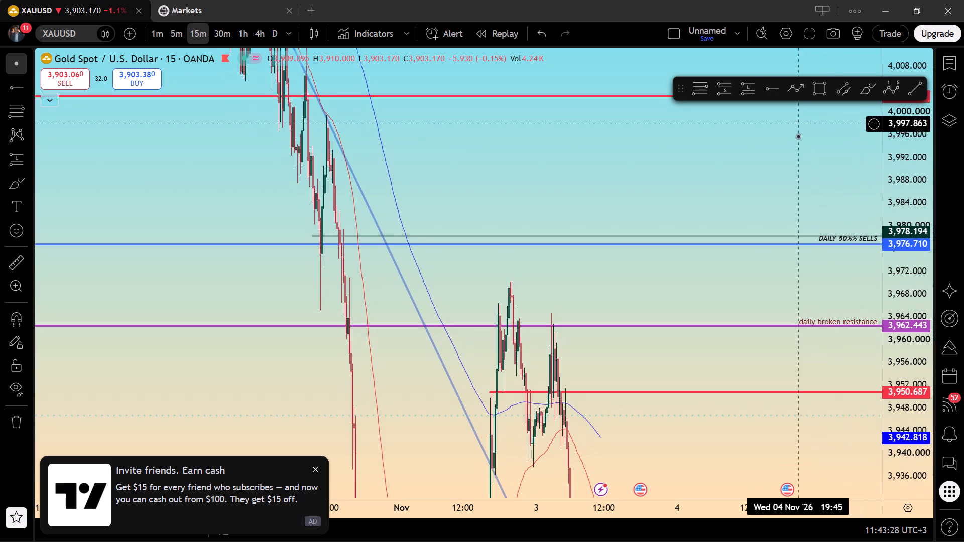
pyautogui.moveTo(826, 433); pyautogui.dragTo(699, 10)
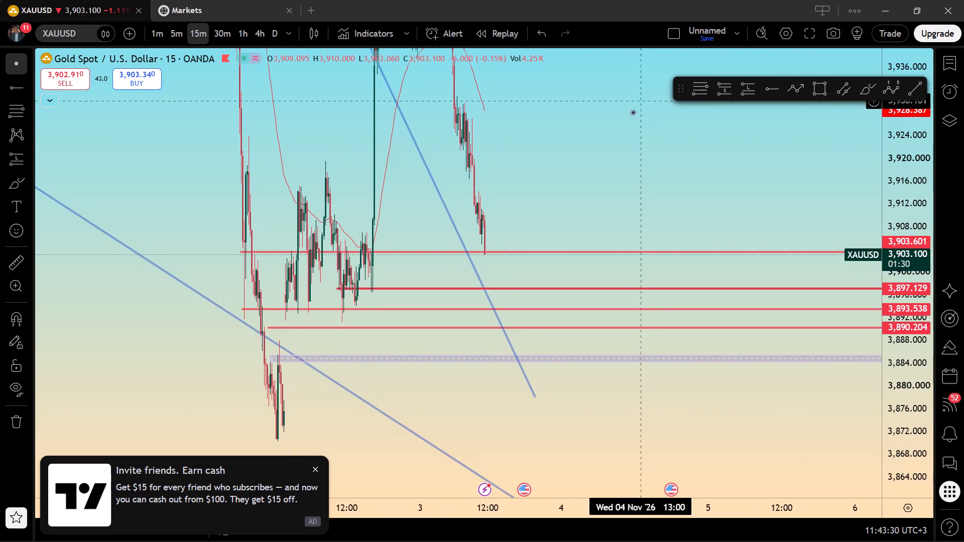
pyautogui.moveTo(628, 120); pyautogui.dragTo(743, 200)
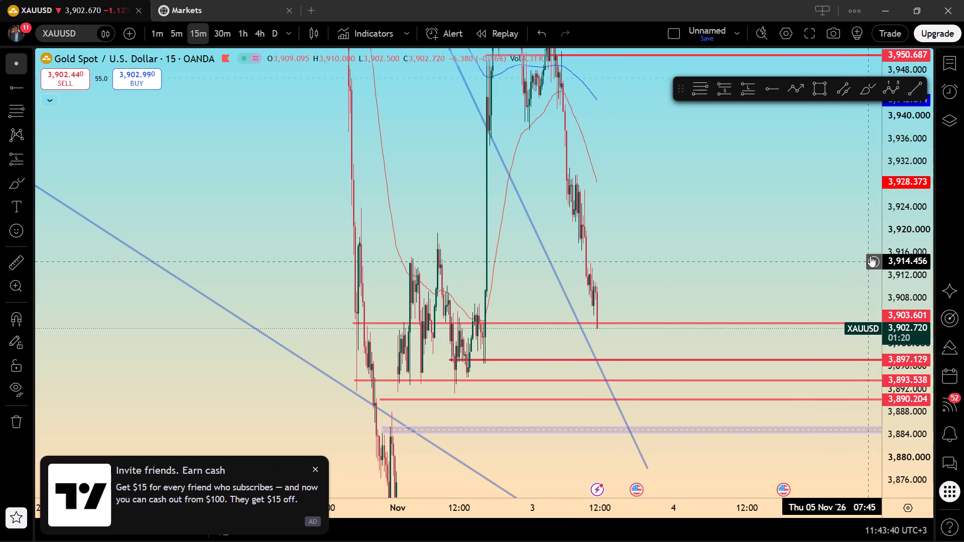
pyautogui.moveTo(871, 254); pyautogui.dragTo(891, 356)
pyautogui.moveTo(865, 317); pyautogui.dragTo(842, 308)
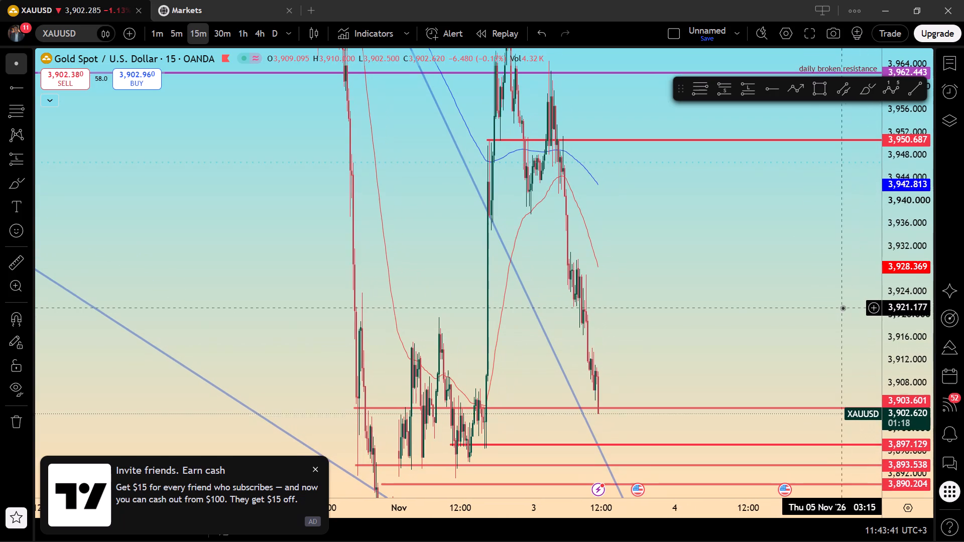
pyautogui.moveTo(925, 251); pyautogui.dragTo(919, 329)
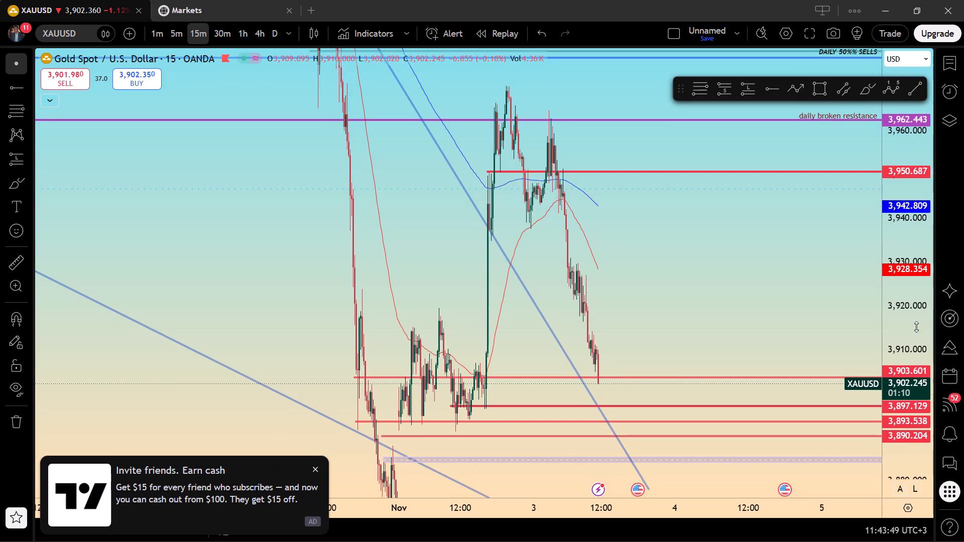
pyautogui.click(790, 267)
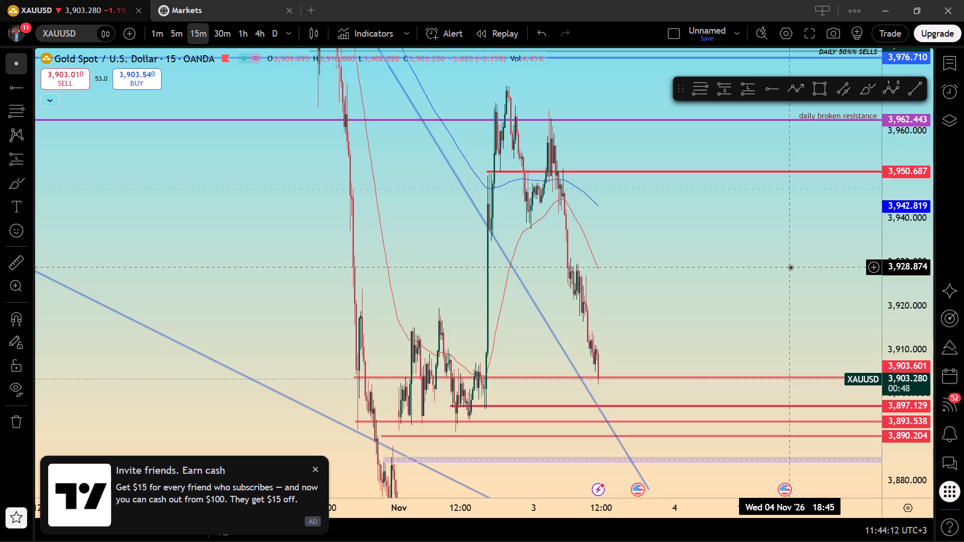
pyautogui.moveTo(740, 285); pyautogui.dragTo(740, 287)
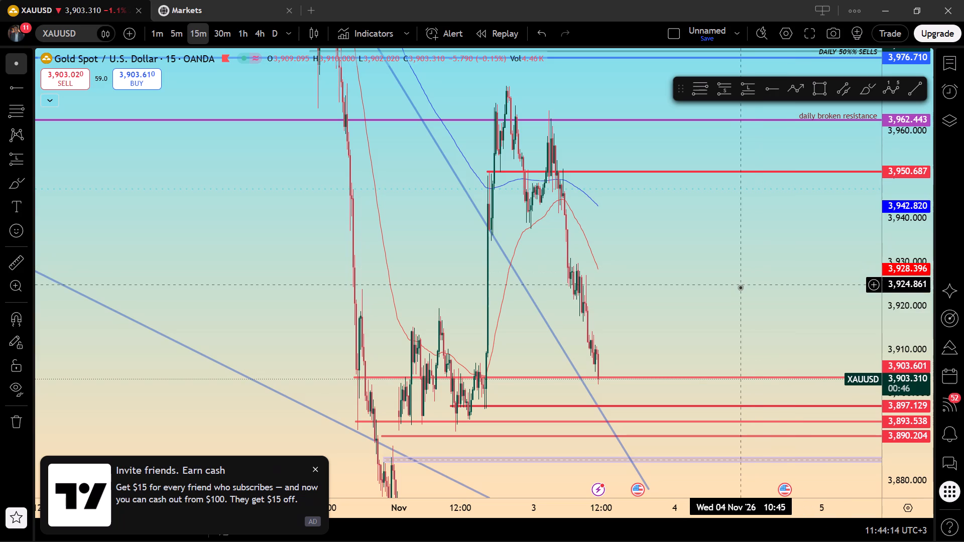
pyautogui.moveTo(740, 287); pyautogui.dragTo(738, 280)
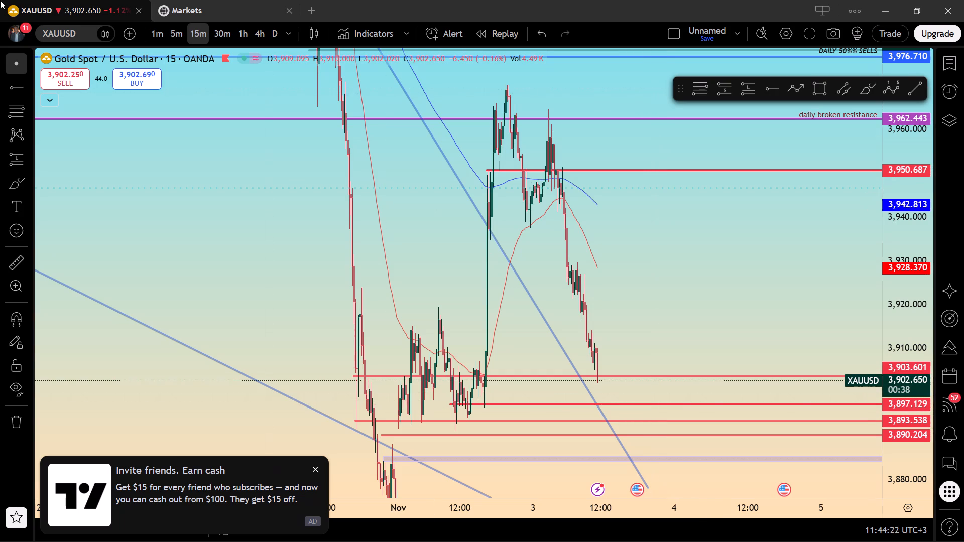
# Switch the chart back to the 5-minute timeframe.
pyautogui.click(171, 31)
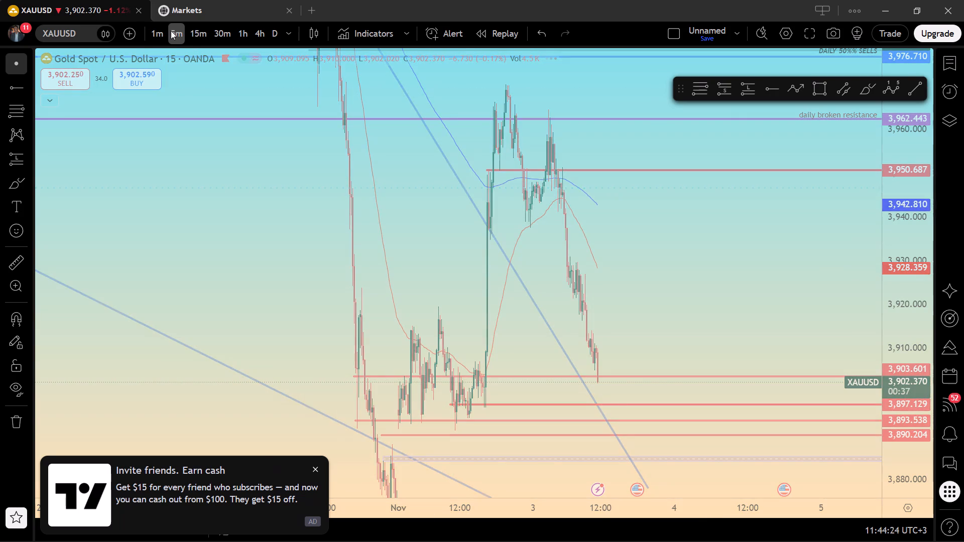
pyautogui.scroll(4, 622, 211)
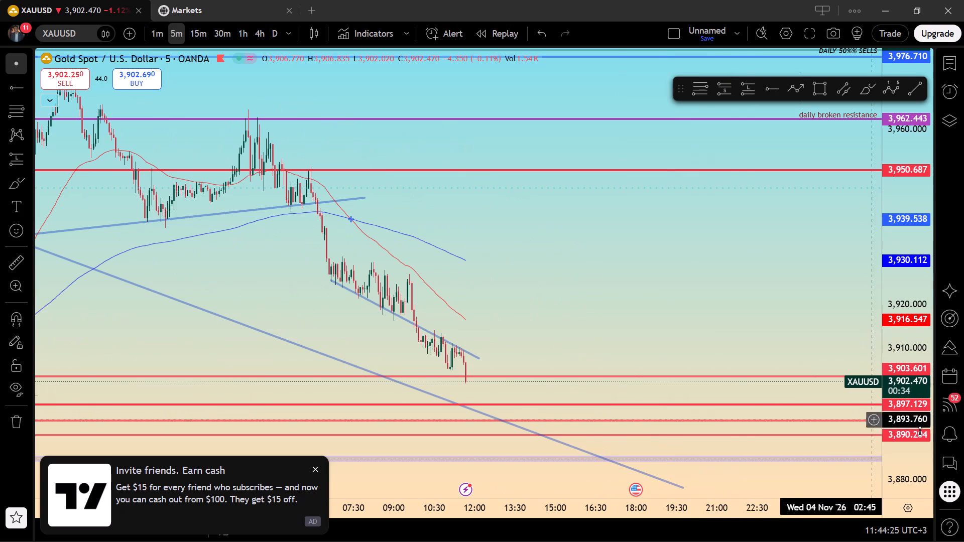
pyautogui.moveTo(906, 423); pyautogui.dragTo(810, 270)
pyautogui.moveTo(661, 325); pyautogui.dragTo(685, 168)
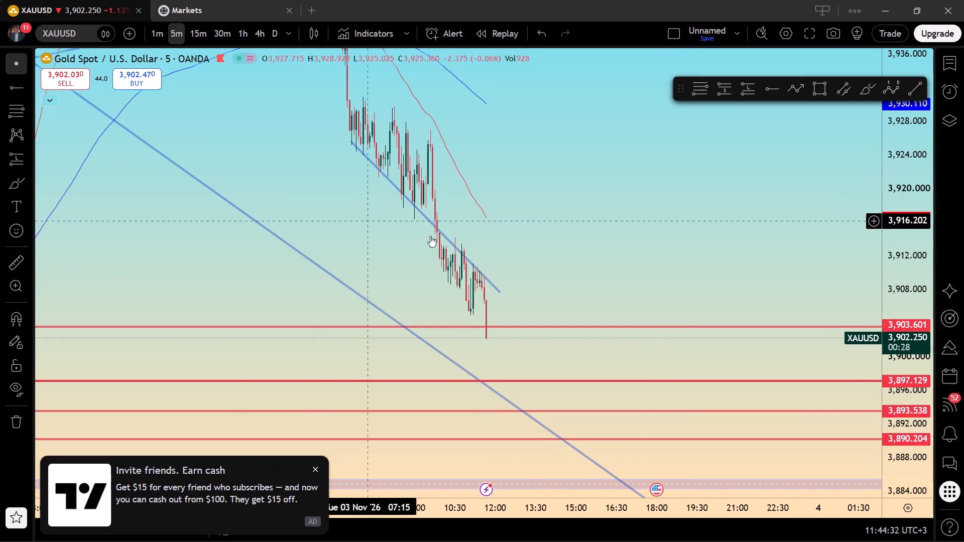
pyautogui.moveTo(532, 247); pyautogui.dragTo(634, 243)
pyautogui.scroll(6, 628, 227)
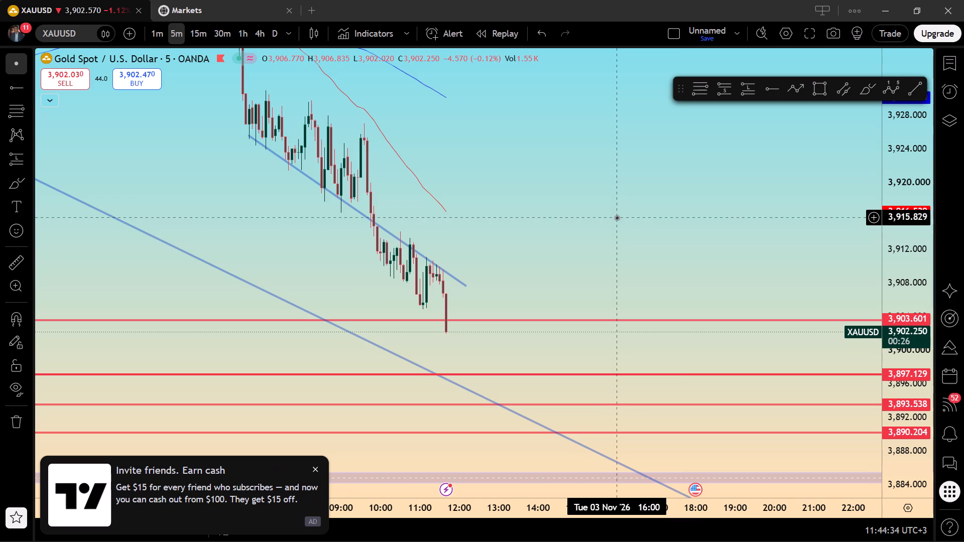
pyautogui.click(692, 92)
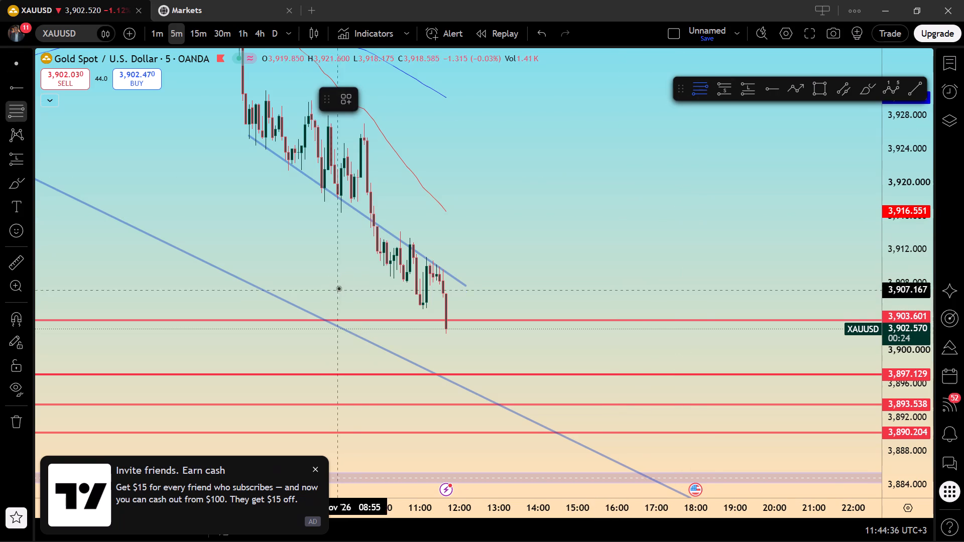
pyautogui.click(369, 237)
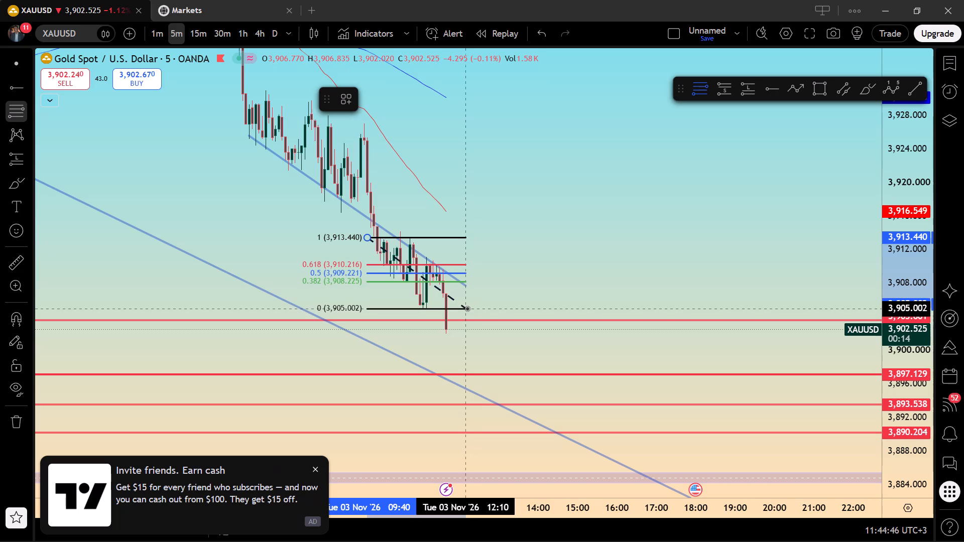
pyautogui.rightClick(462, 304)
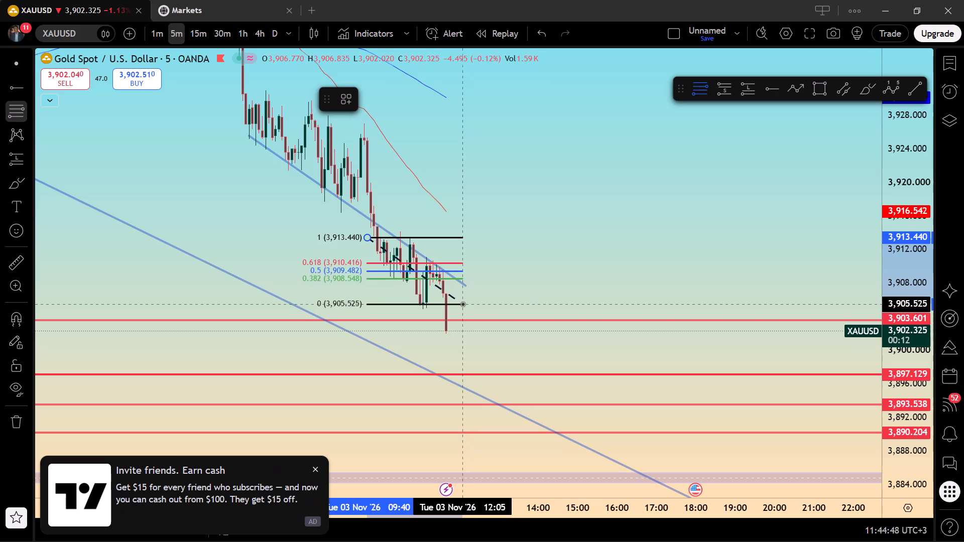
# Examine the 5-minute decline against the 3,903.601 to 3,890.204 supports and the earlier price lows they start from.
pyautogui.moveTo(468, 246); pyautogui.dragTo(469, 250)
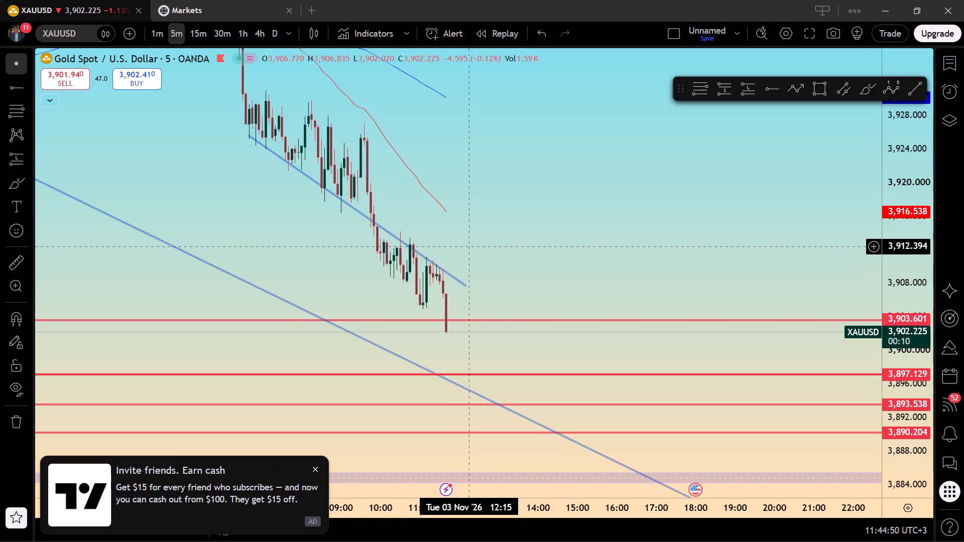
pyautogui.moveTo(469, 250); pyautogui.dragTo(490, 283)
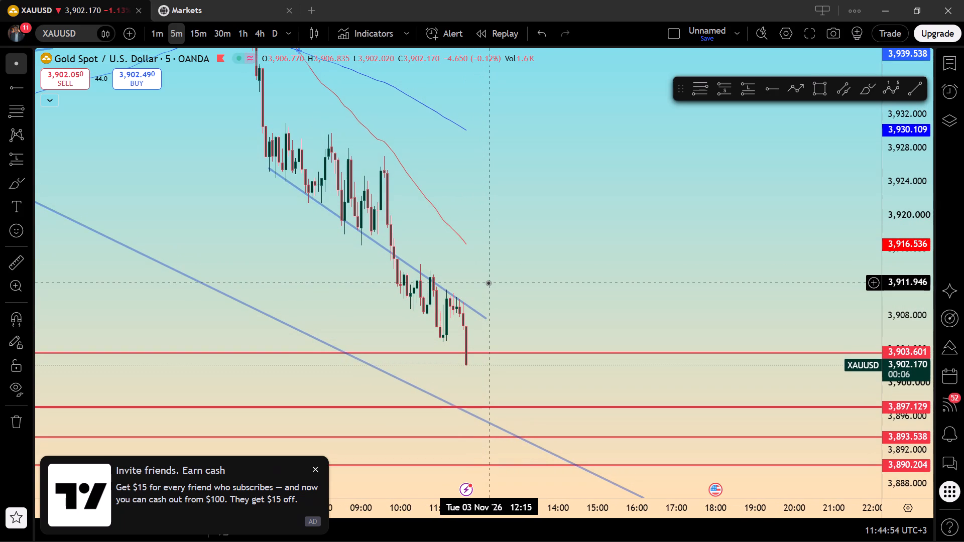
pyautogui.scroll(-3, 493, 279)
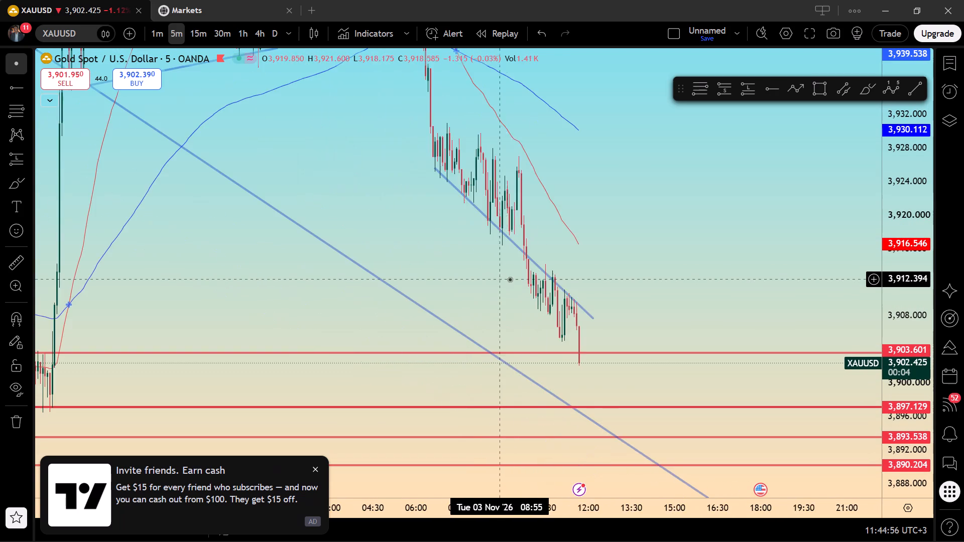
pyautogui.scroll(-1, 624, 279)
pyautogui.scroll(-1, 554, 315)
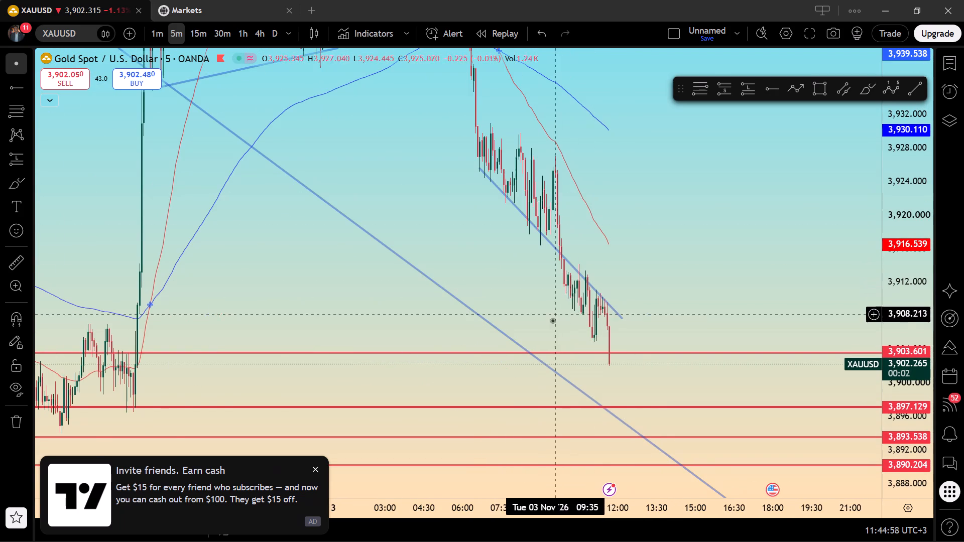
pyautogui.scroll(-1, 552, 320)
pyautogui.moveTo(528, 368); pyautogui.dragTo(615, 292)
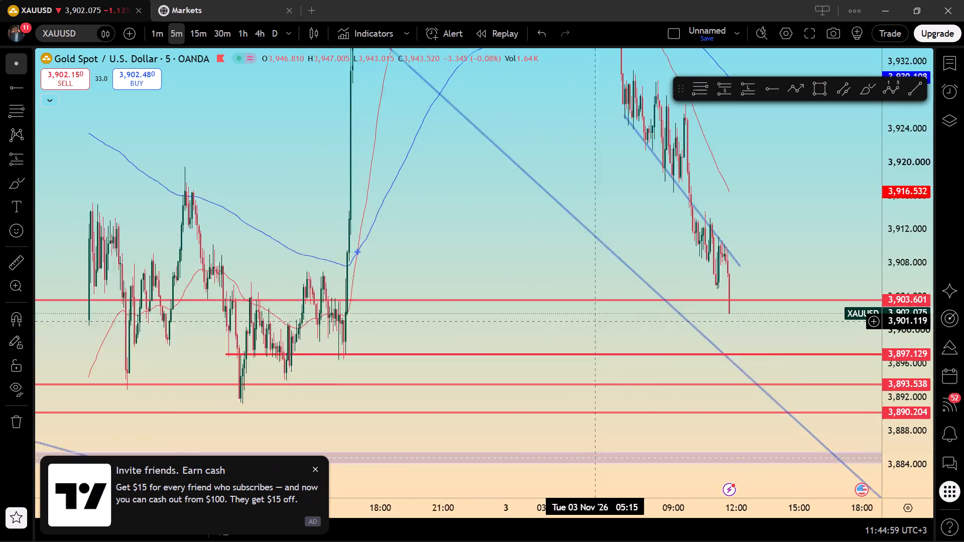
pyautogui.moveTo(615, 292); pyautogui.dragTo(616, 289)
pyautogui.scroll(-2, 617, 299)
pyautogui.moveTo(617, 299); pyautogui.dragTo(584, 294)
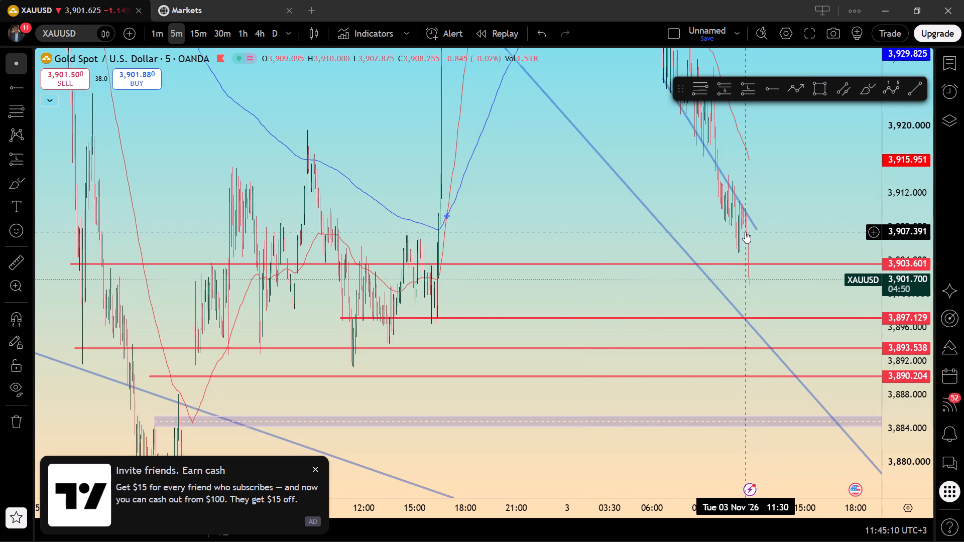
# Extend the lower end of the short descending trendline beneath the 3 November decline to about 3,904.778 at 13:40.
pyautogui.moveTo(755, 228); pyautogui.dragTo(776, 244)
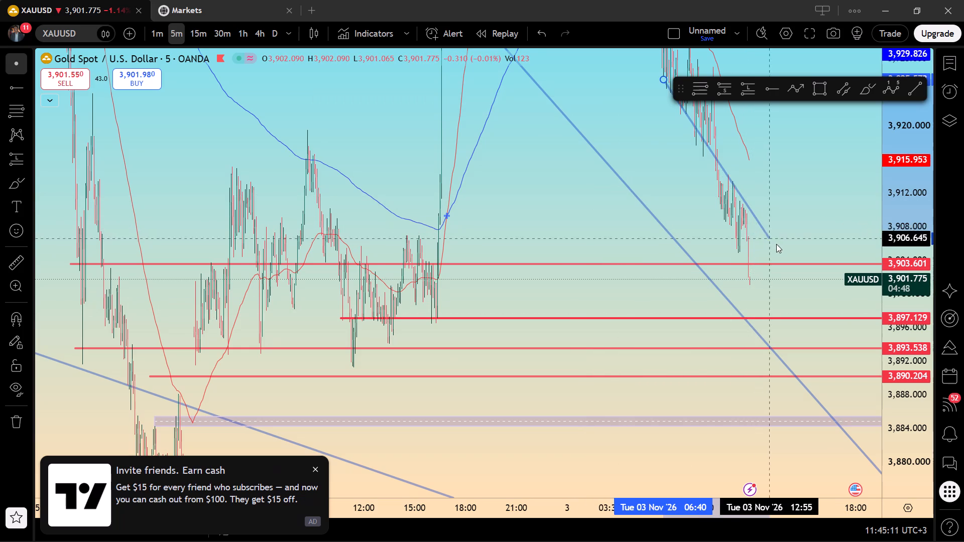
pyautogui.moveTo(776, 244); pyautogui.dragTo(783, 253)
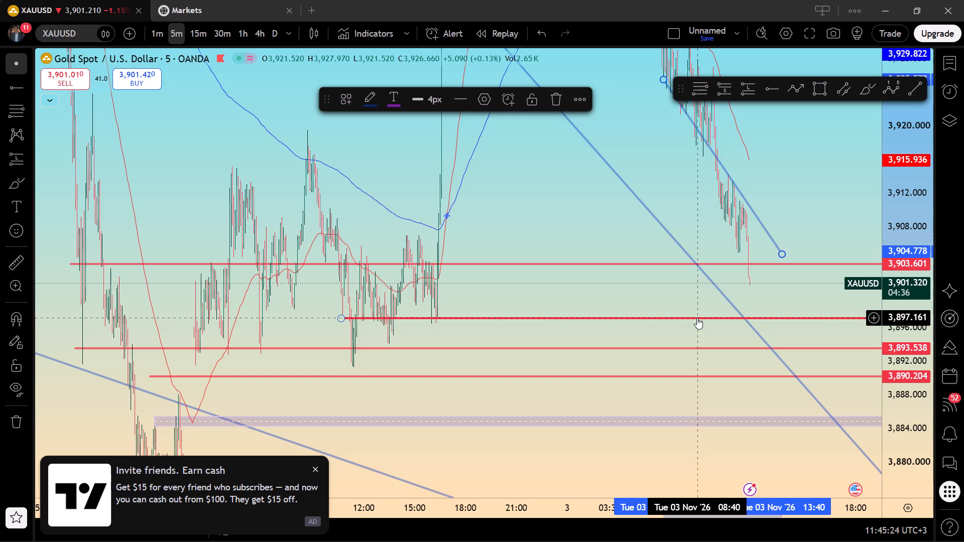
pyautogui.click(694, 326)
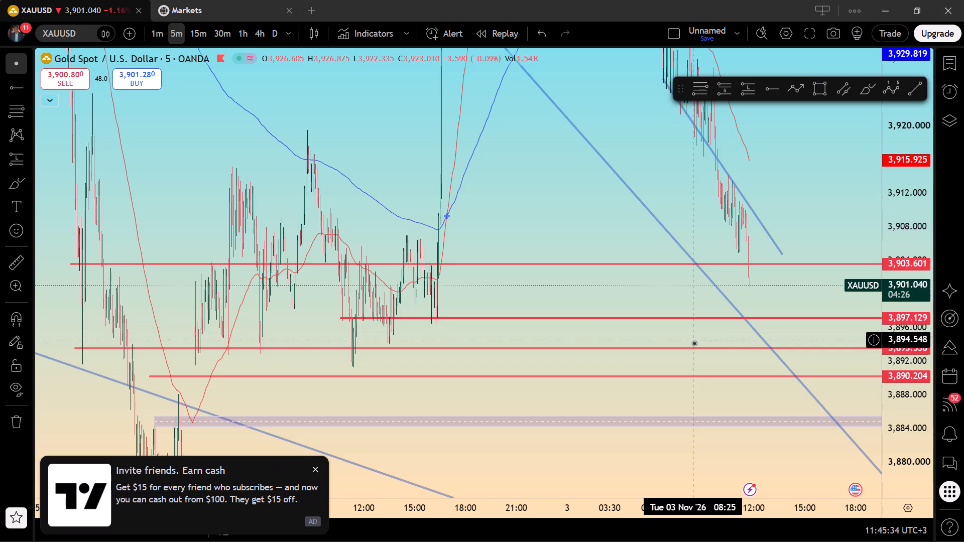
# Switch to the daily timeframe and examine price between the 4,002.688 61.8% level and the 3,820.920 strong buy entry.
pyautogui.moveTo(697, 364); pyautogui.dragTo(679, 350)
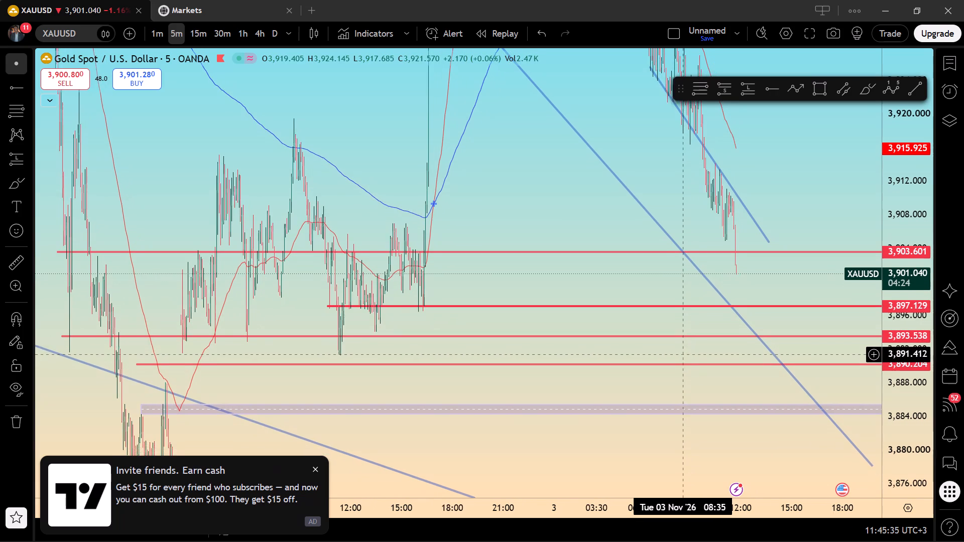
pyautogui.moveTo(679, 350); pyautogui.dragTo(677, 347)
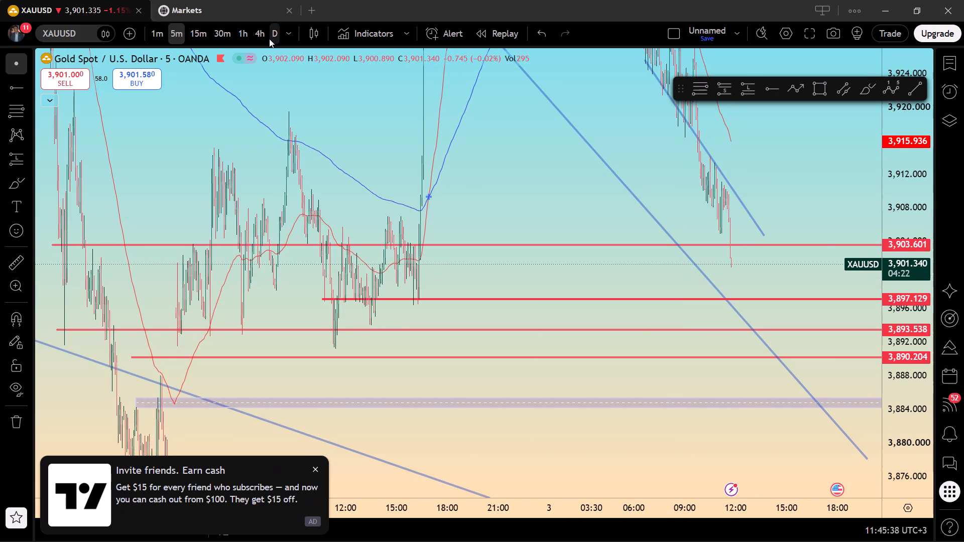
pyautogui.click(270, 35)
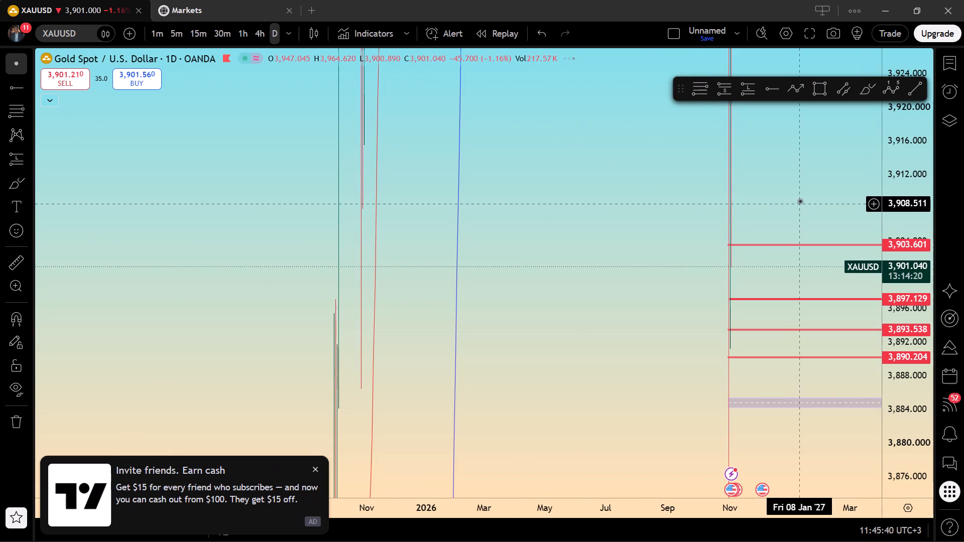
pyautogui.scroll(6, 800, 201)
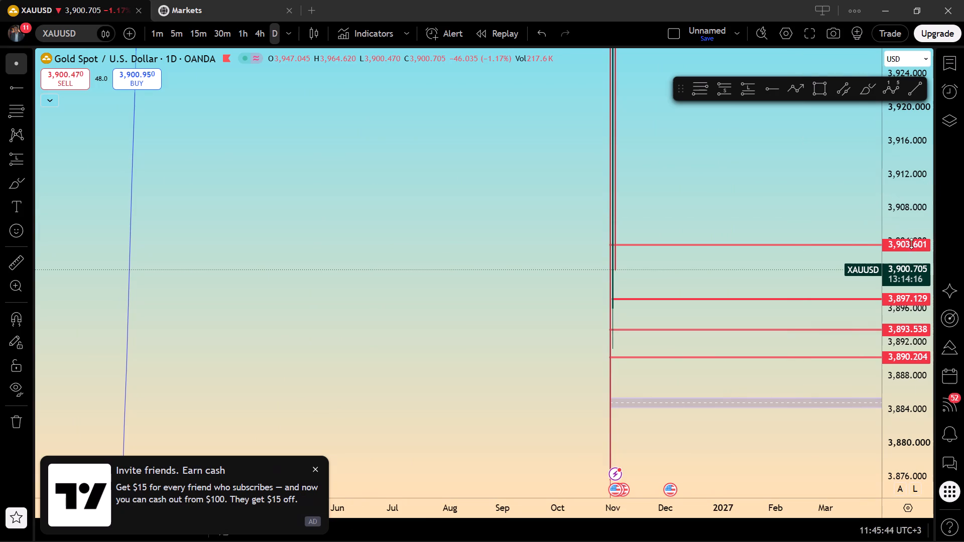
pyautogui.moveTo(917, 221); pyautogui.dragTo(959, 493)
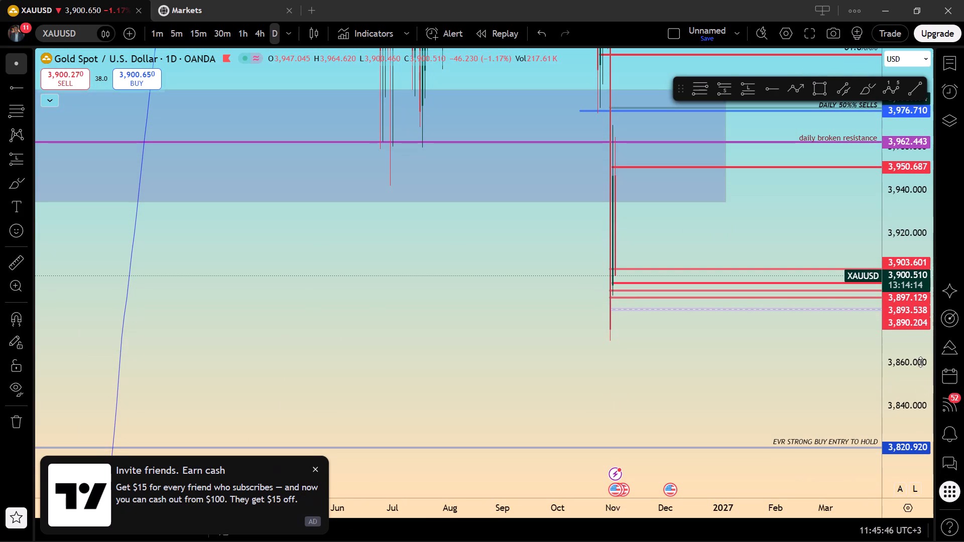
pyautogui.moveTo(904, 294); pyautogui.dragTo(925, 447)
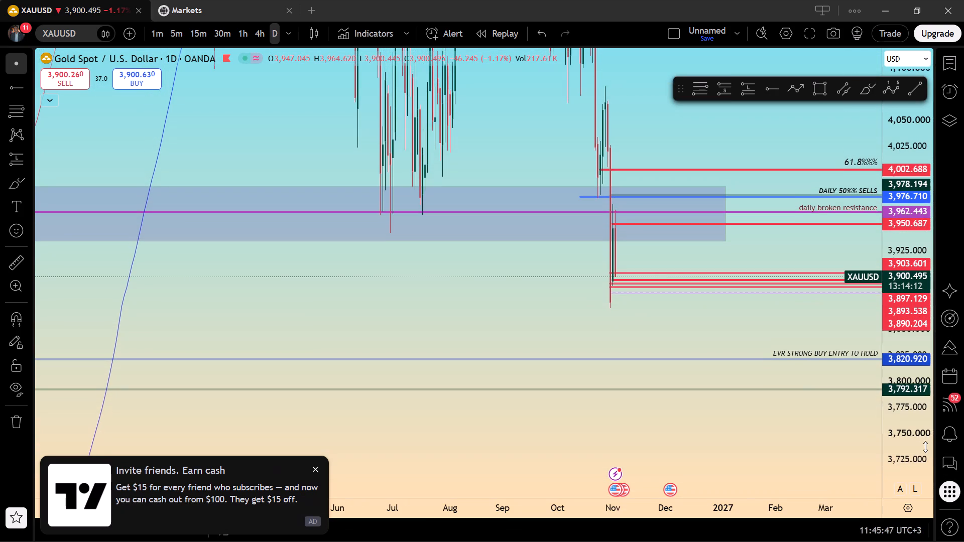
pyautogui.moveTo(925, 447); pyautogui.dragTo(924, 447)
pyautogui.scroll(3, 660, 350)
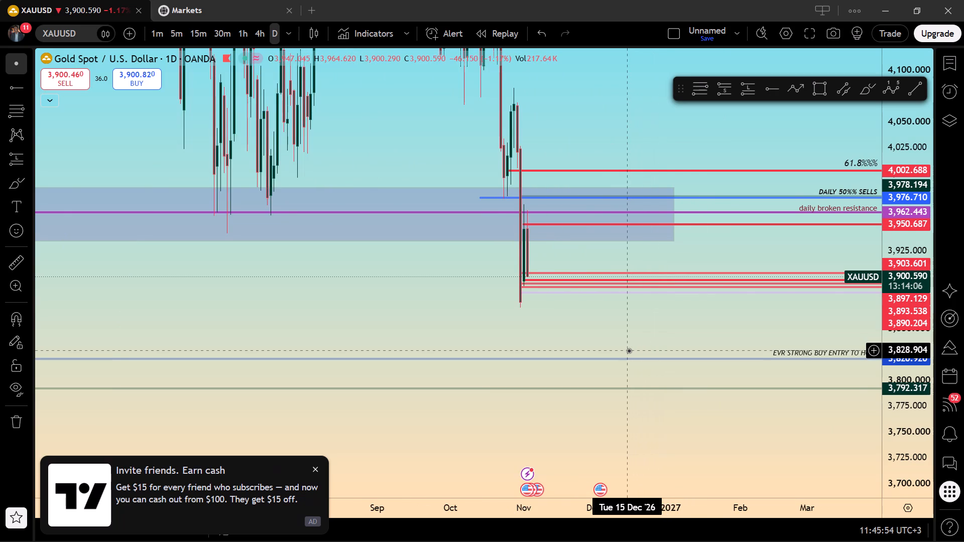
pyautogui.moveTo(628, 340); pyautogui.dragTo(646, 398)
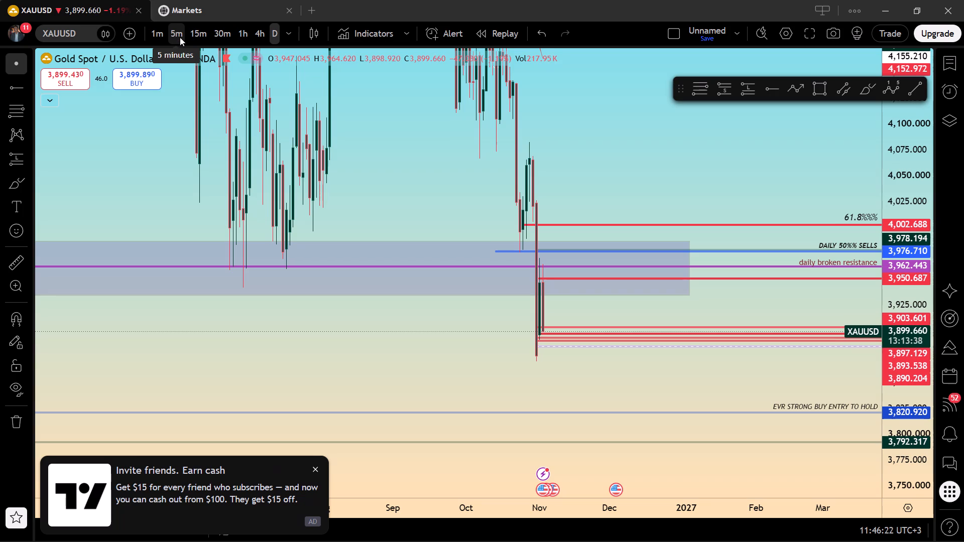
# Return to the 5-minute timeframe and examine the decline around the 3,903.601, 3,897.129, 3,893.538 and 3,890.204 supports.
pyautogui.click(180, 37)
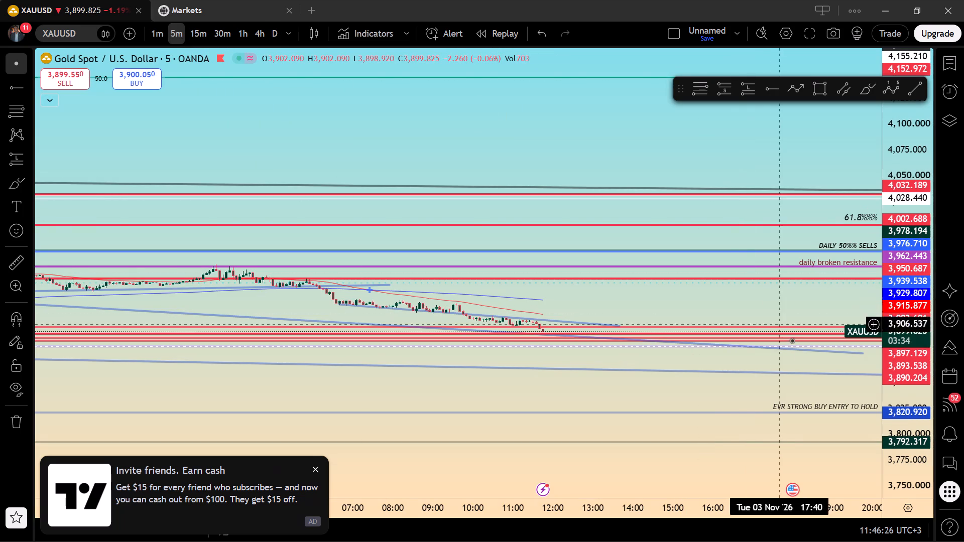
pyautogui.moveTo(911, 431); pyautogui.dragTo(834, 0)
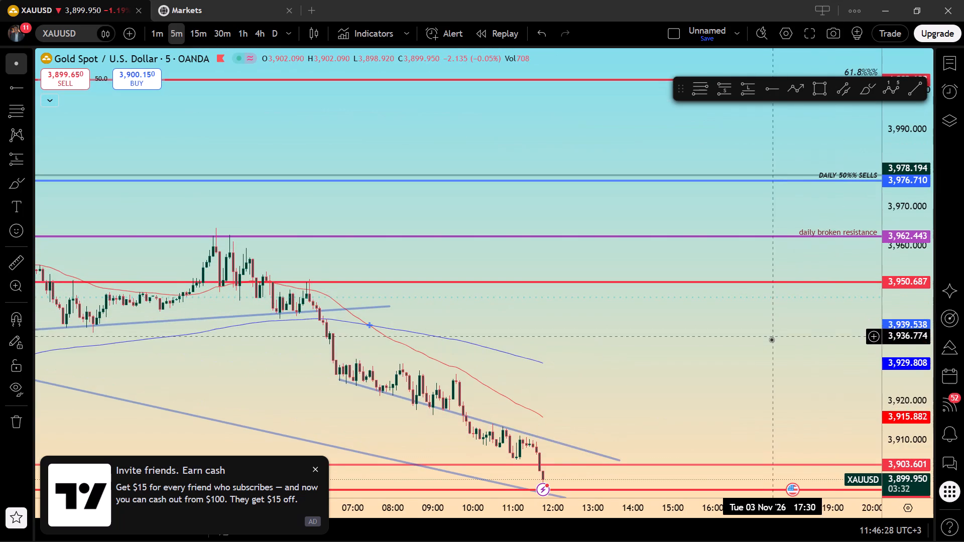
pyautogui.moveTo(771, 340); pyautogui.dragTo(782, 130)
pyautogui.moveTo(918, 436); pyautogui.dragTo(806, 46)
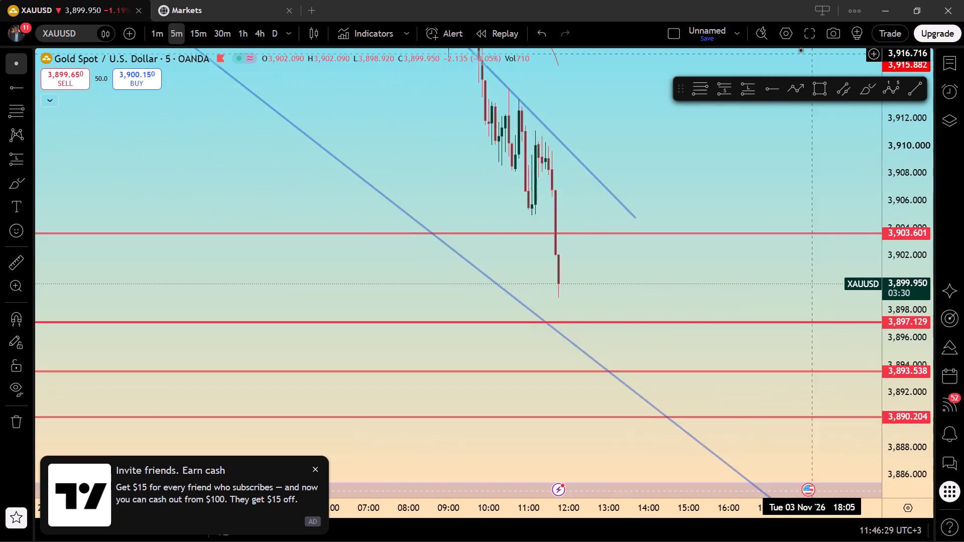
pyautogui.scroll(-4, 722, 138)
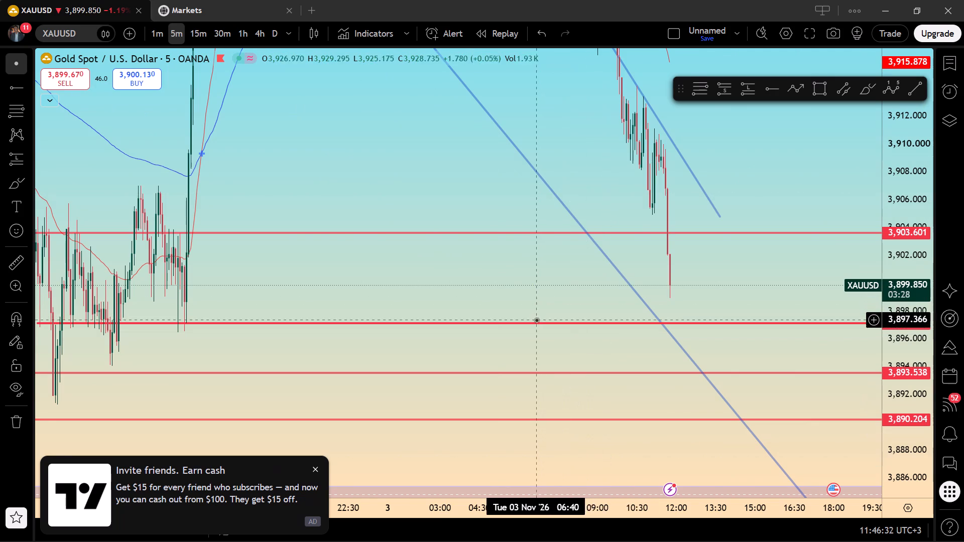
pyautogui.scroll(-3, 534, 305)
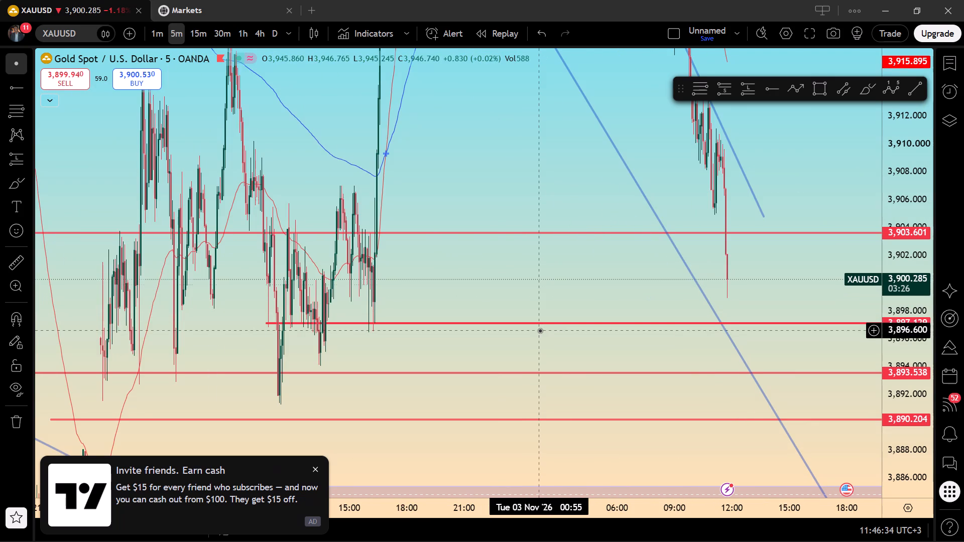